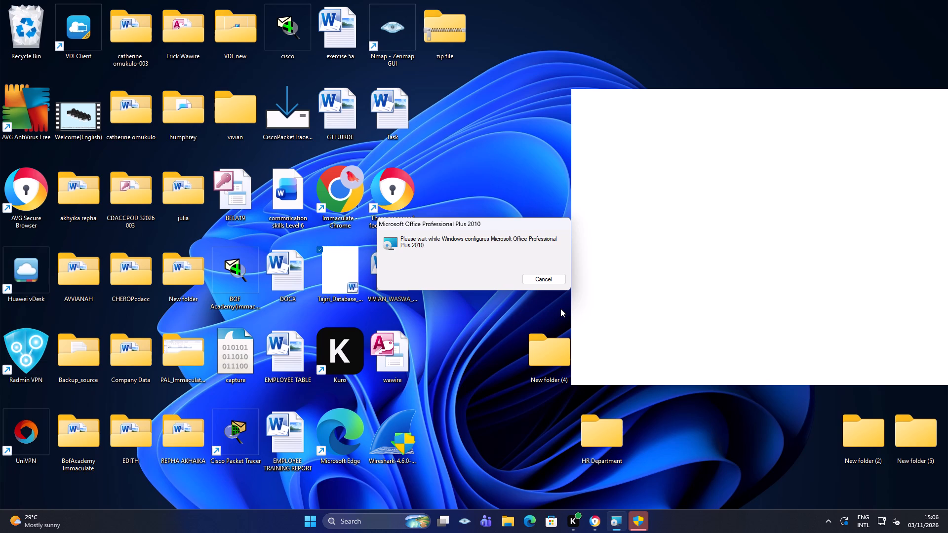
Cancel the Microsoft Office Professional Plus 2010 configuration.
left_click(629, 49)
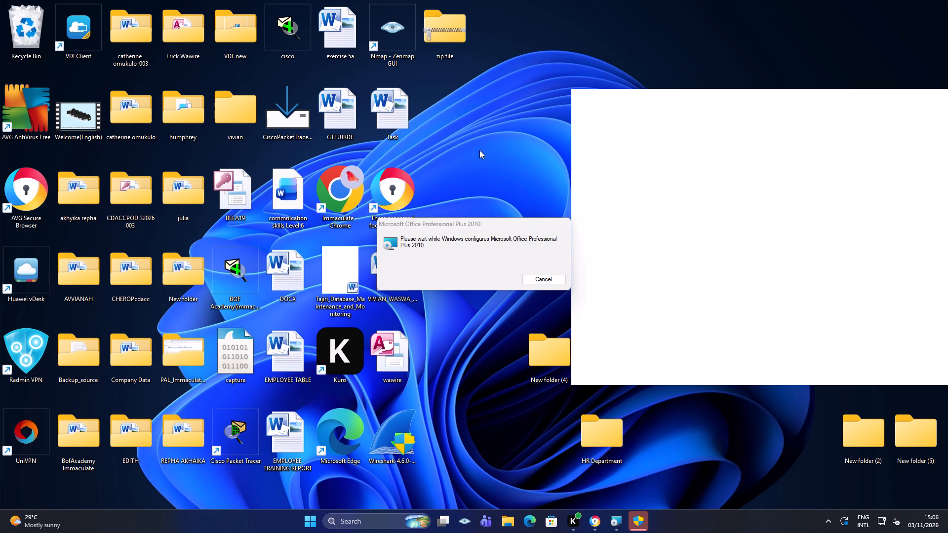
left_click(533, 282)
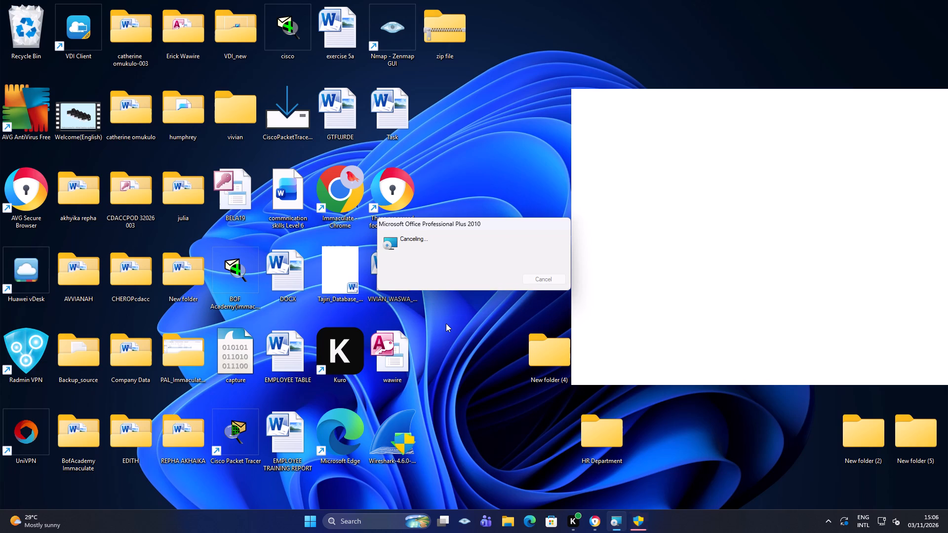
Create a new Microsoft Access database file on the desktop and name it Tajiri Database.
left_click(449, 323)
right_click(452, 323)
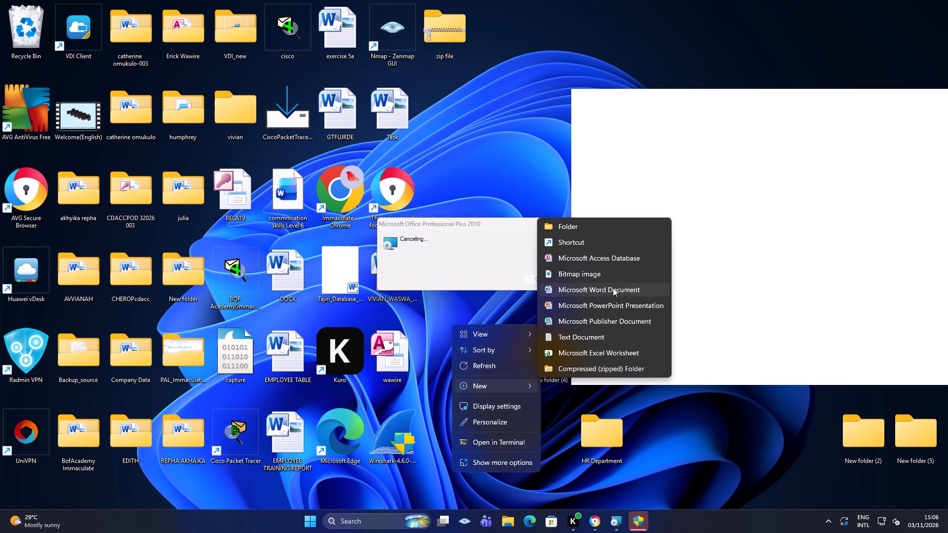
left_click(618, 261)
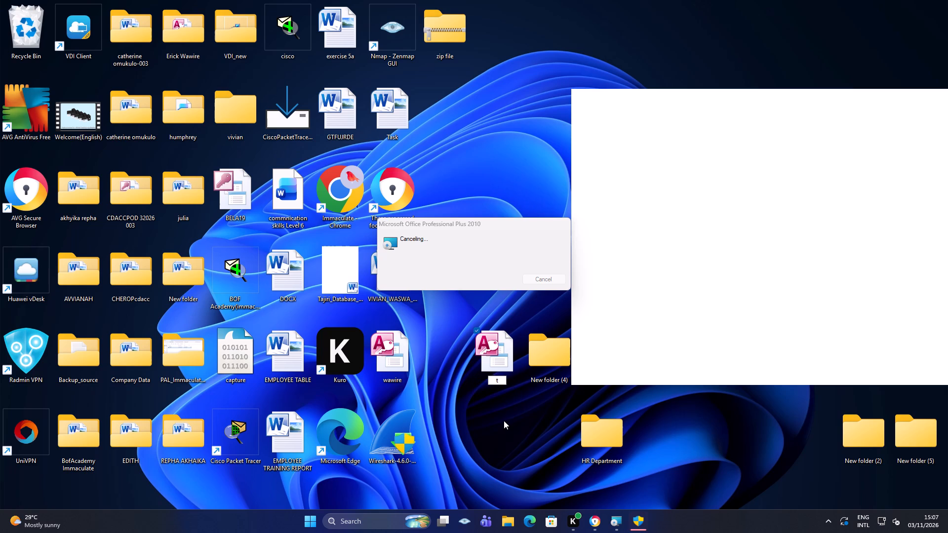
key("BackSpace")
type("ajiri")
key("space")
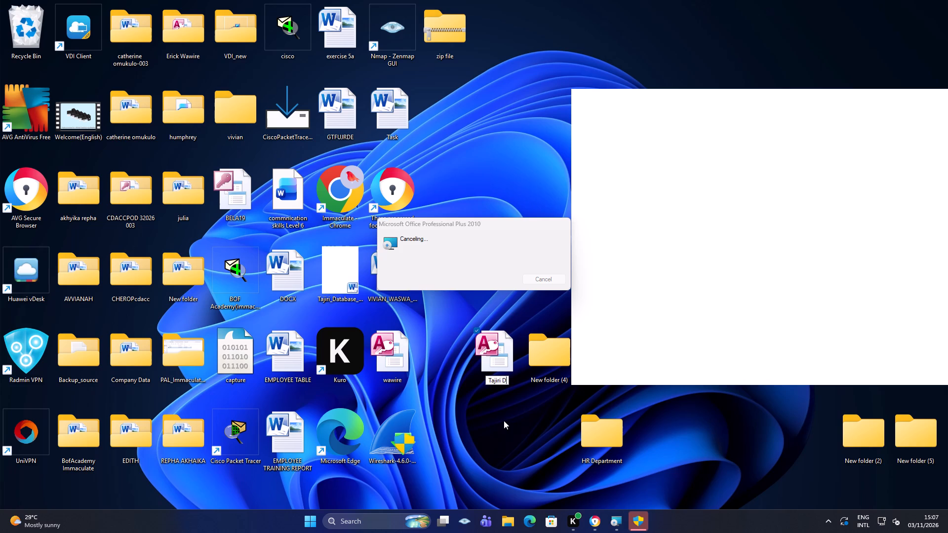
key("a")
type("ta")
type("base")
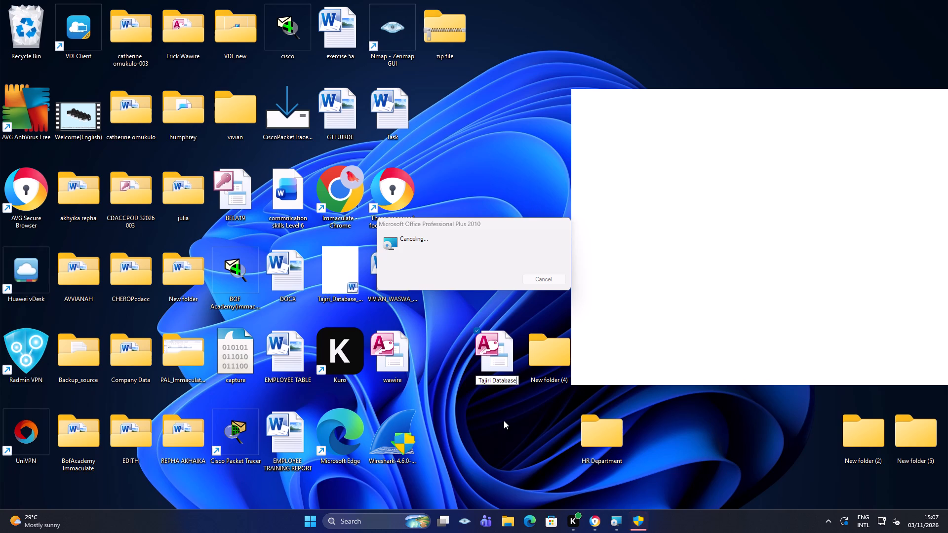
key("Return")
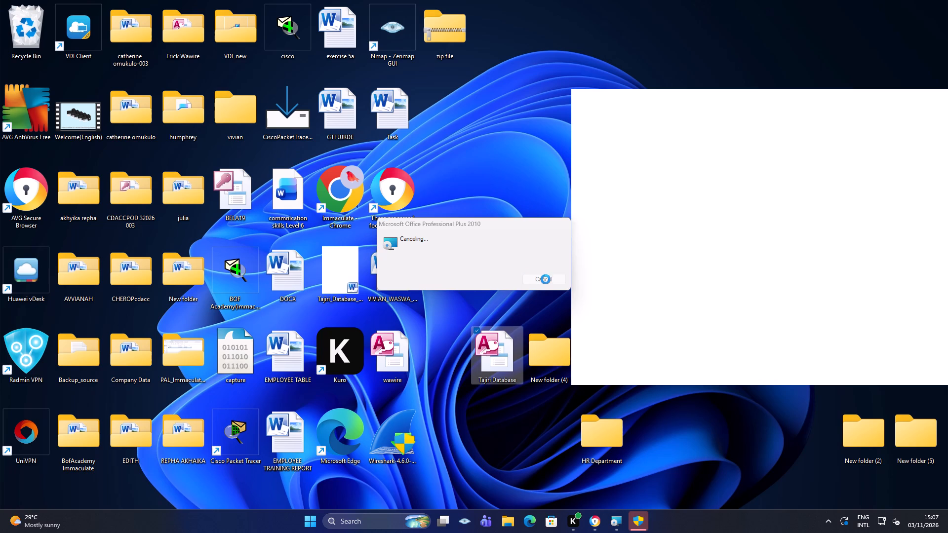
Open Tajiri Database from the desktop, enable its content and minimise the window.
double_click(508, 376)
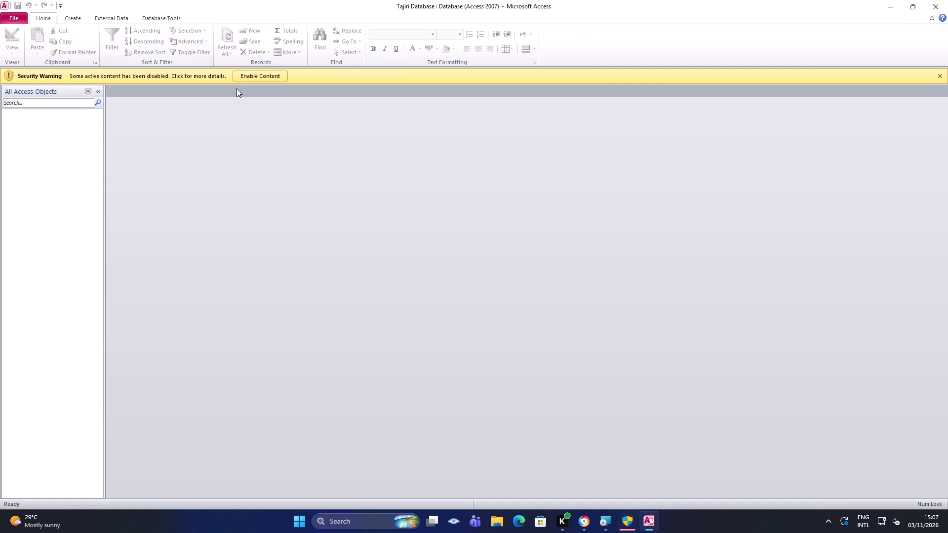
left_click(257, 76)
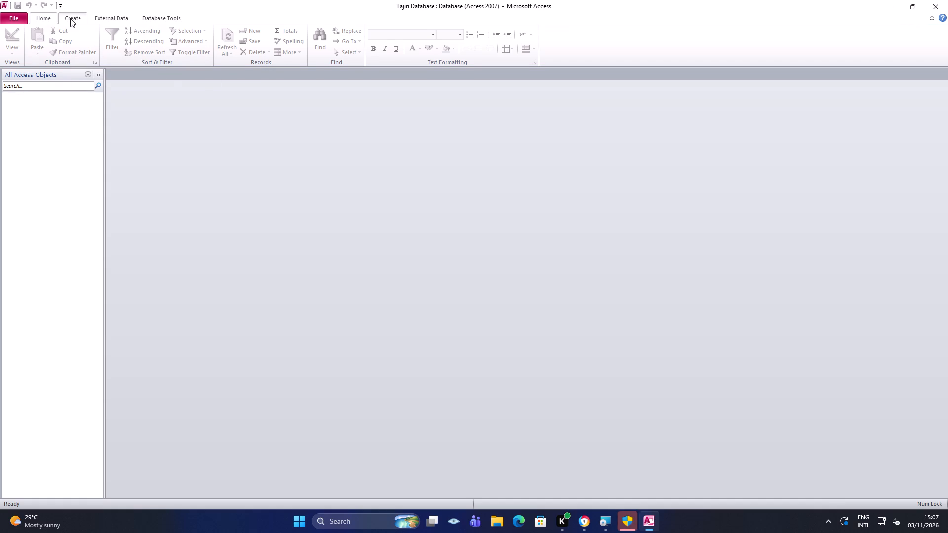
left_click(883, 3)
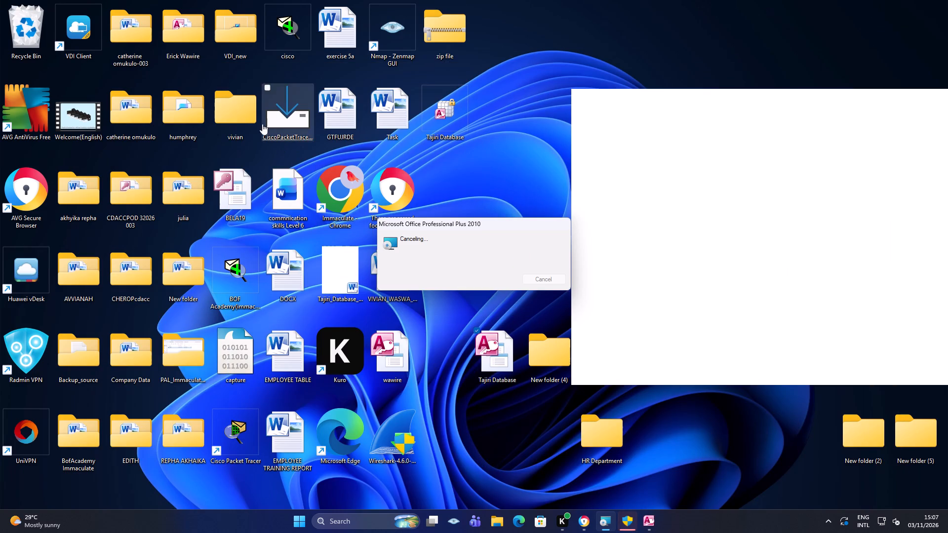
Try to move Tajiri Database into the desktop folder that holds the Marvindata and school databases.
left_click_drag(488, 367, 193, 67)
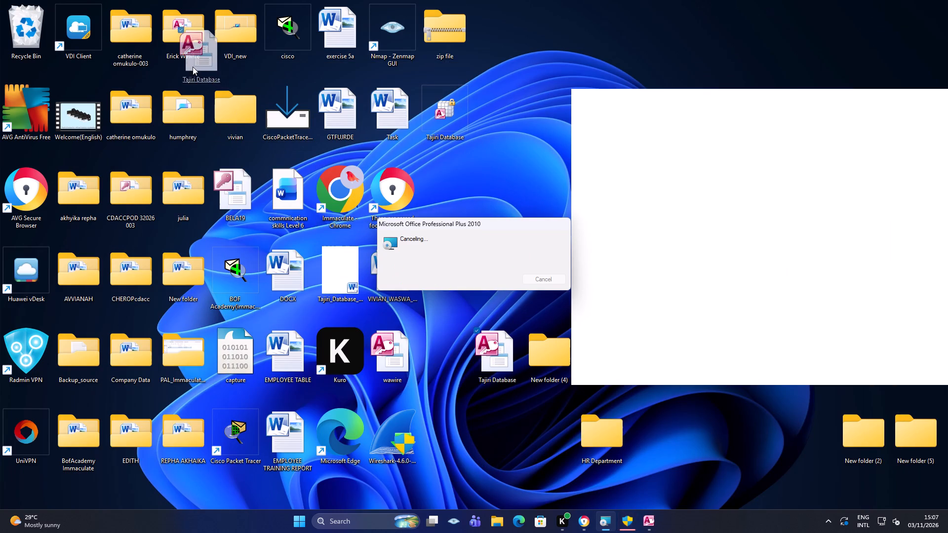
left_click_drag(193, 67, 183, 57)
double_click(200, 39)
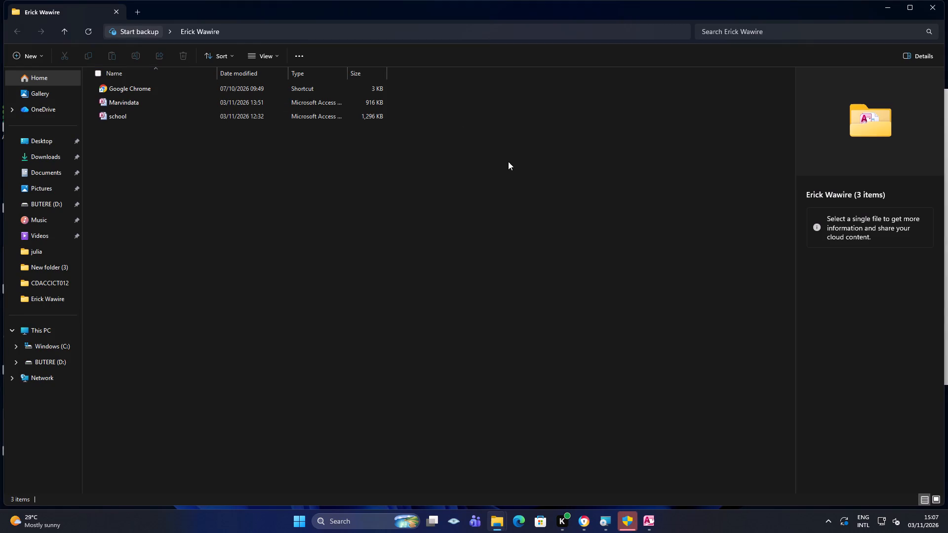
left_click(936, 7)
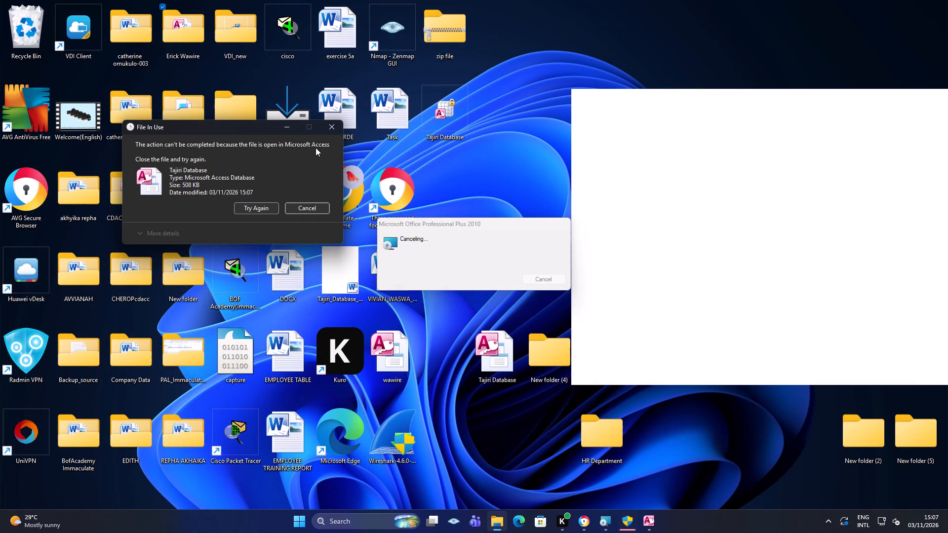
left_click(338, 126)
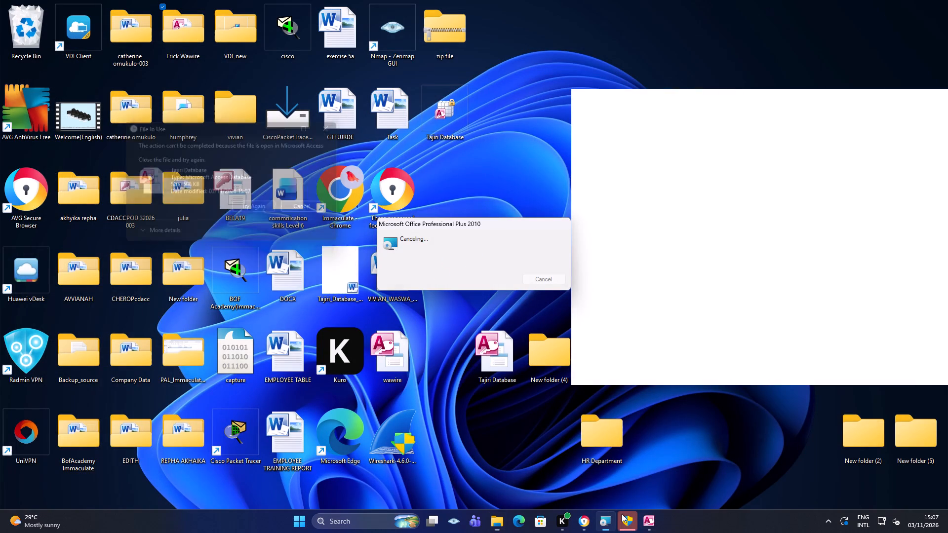
Close the open database and move Tajiri Database into the desktop folder holding the Marvindata and school databases.
left_click(688, 439)
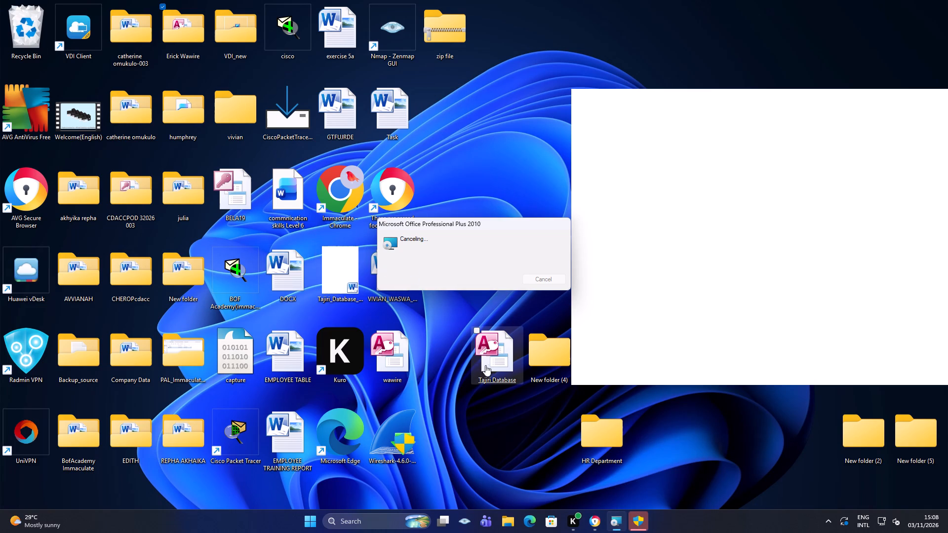
left_click_drag(495, 370, 174, 62)
left_click_drag(177, 126, 177, 94)
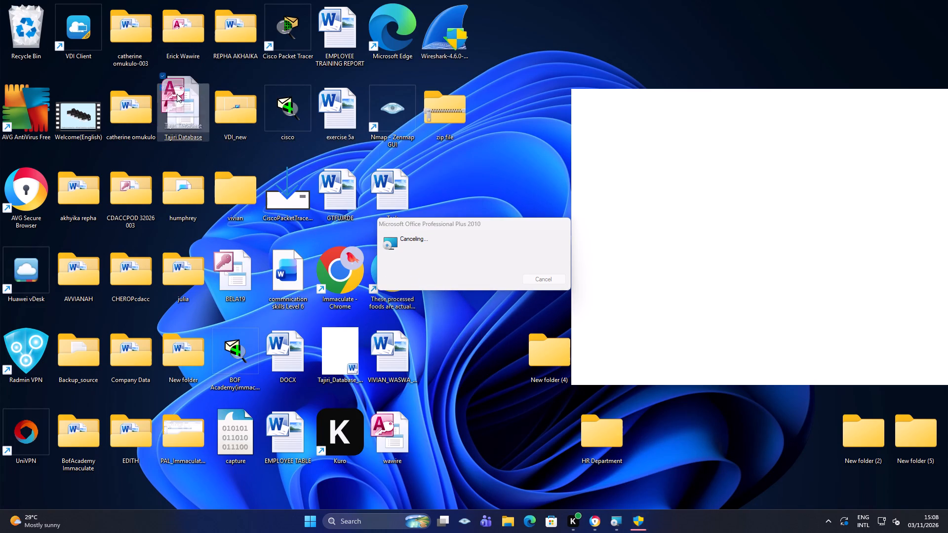
left_click_drag(177, 94, 176, 44)
Open Tajiri Database from its new folder and enable its content.
double_click(189, 40)
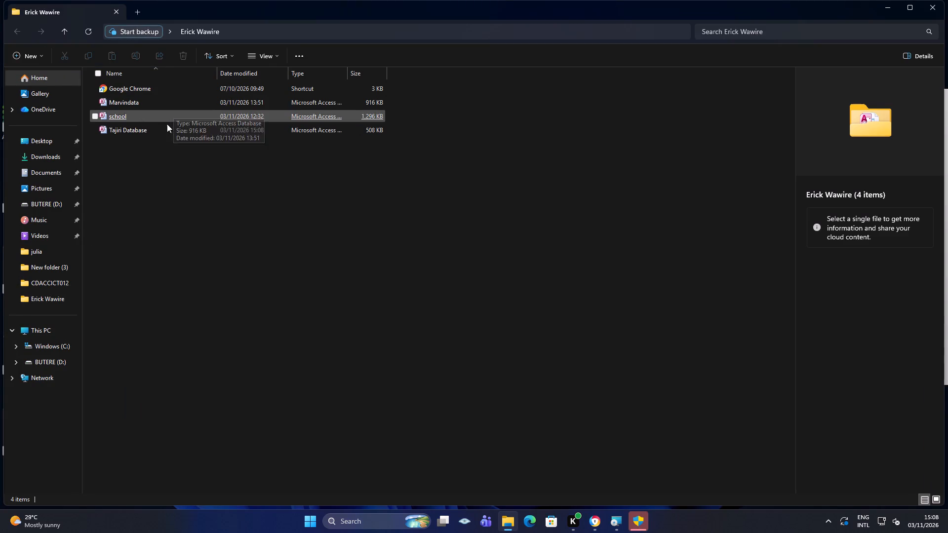
double_click(167, 124)
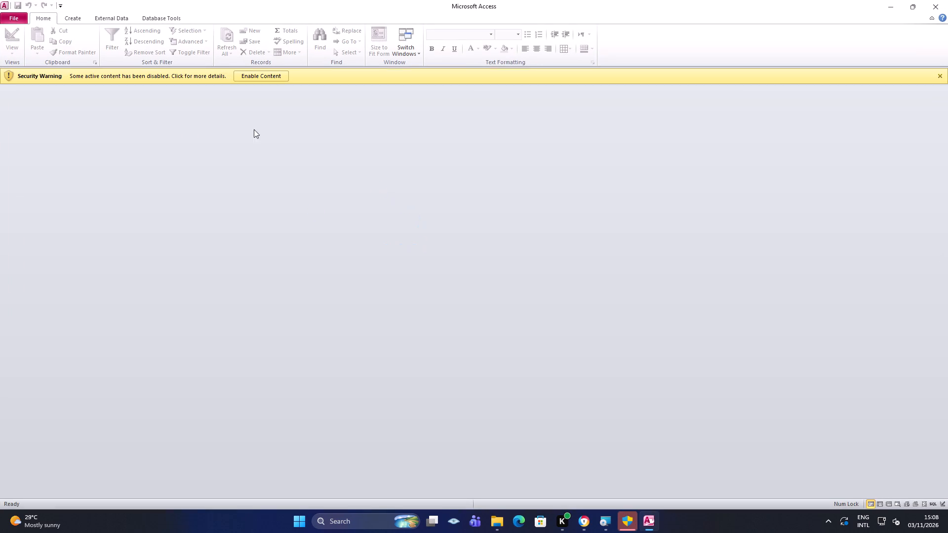
left_click(251, 76)
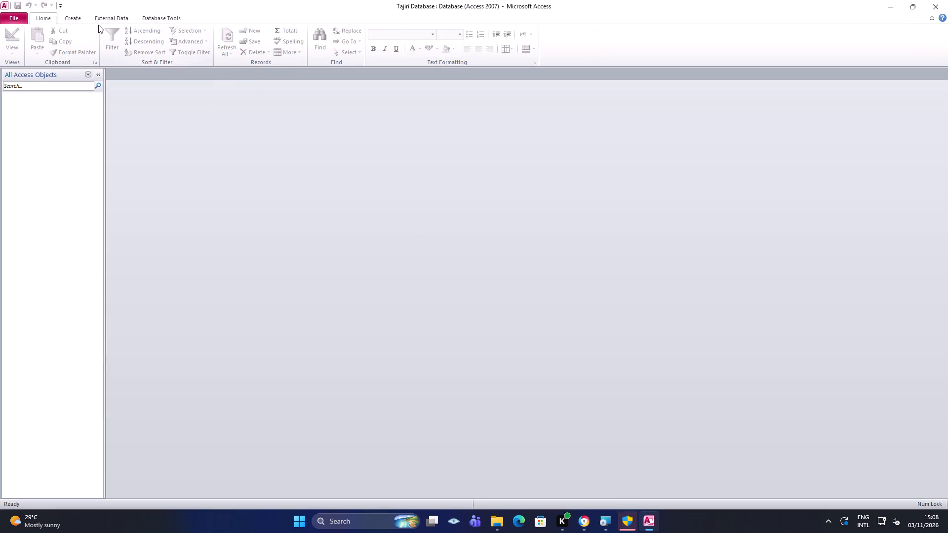
Create a new table and switch it to Design View, saving it under the name Table1.
left_click(83, 20)
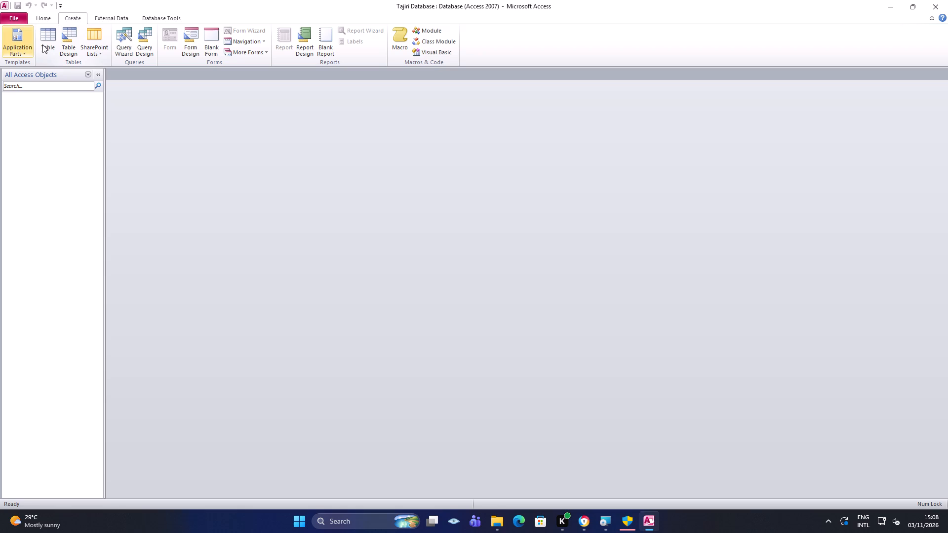
left_click(51, 44)
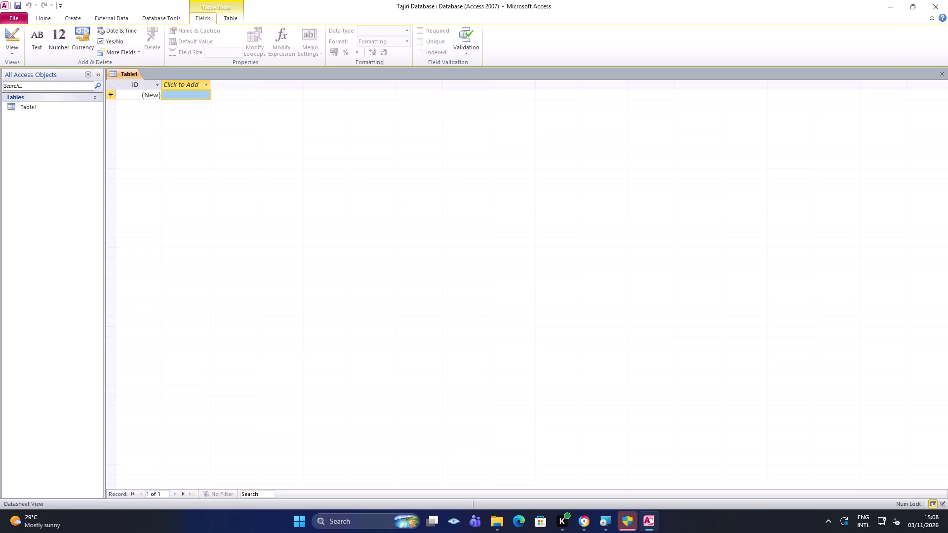
right_click(138, 72)
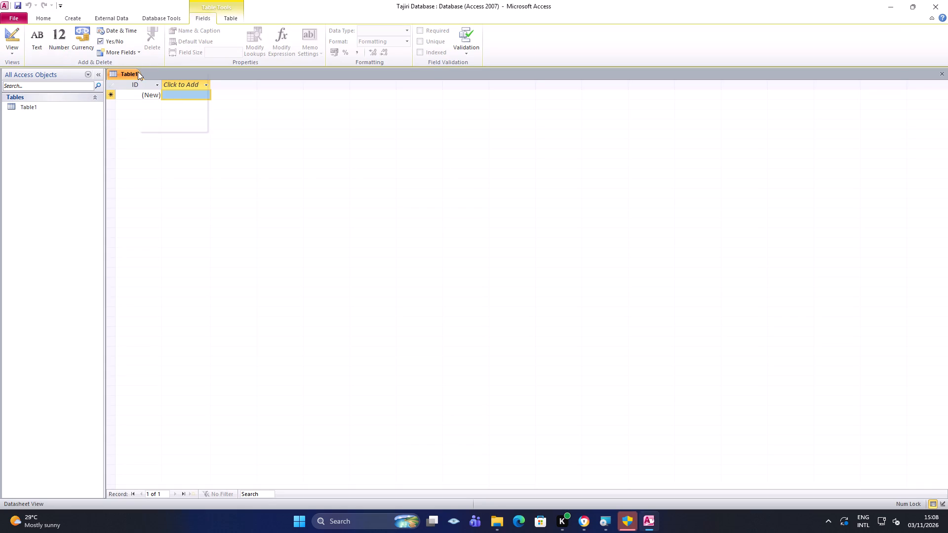
left_click(167, 111)
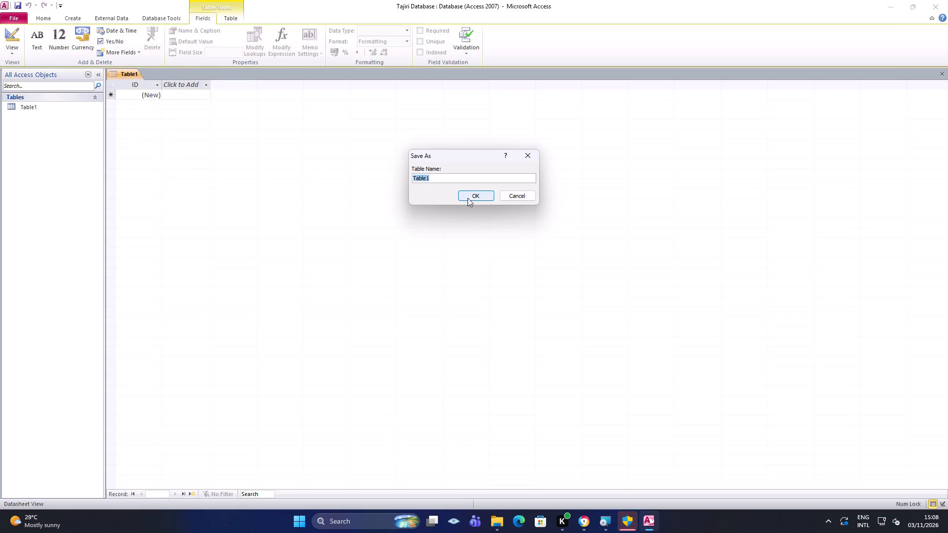
left_click(468, 198)
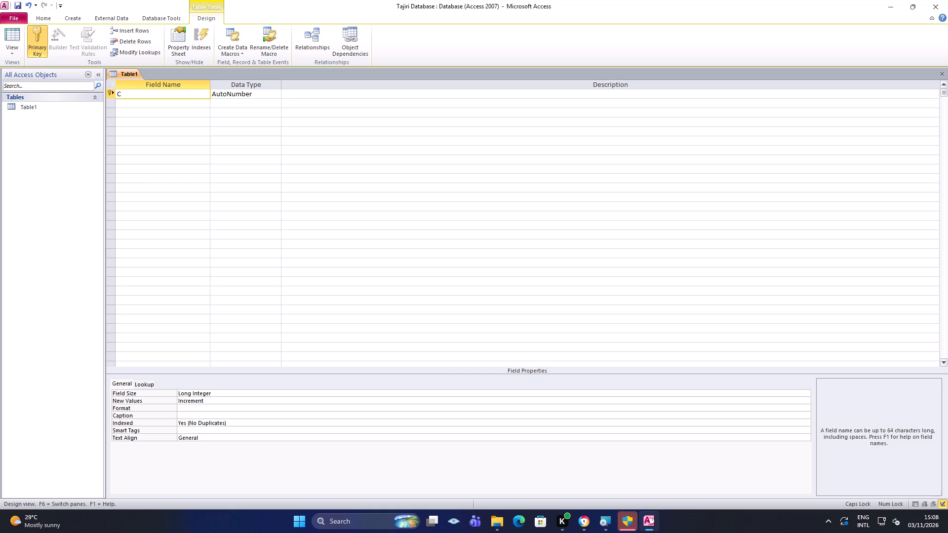
Name the table's AutoNumber primary key field CustomerID.
type("ustomer")
type("ID")
Add a second field named CustomerName with the Text data type.
left_click(186, 105)
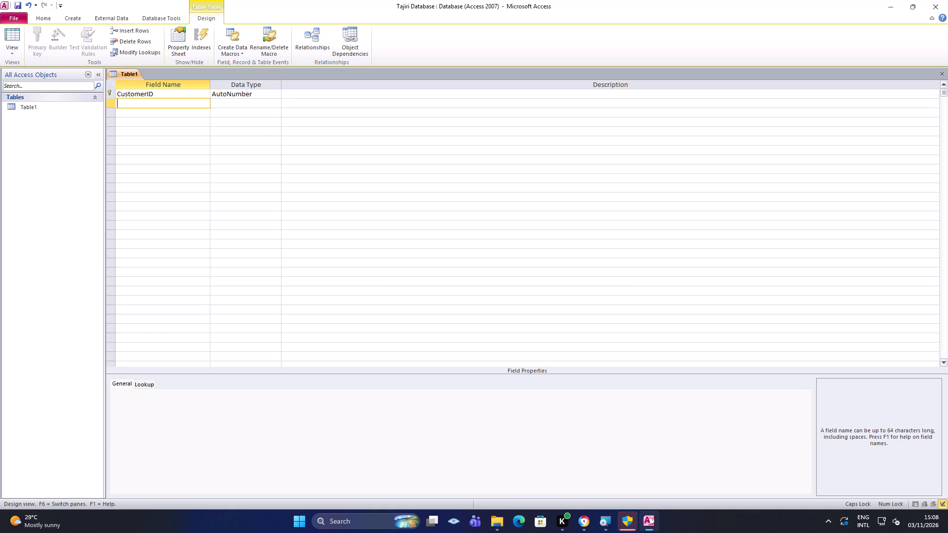
key("BackSpace")
key("equal")
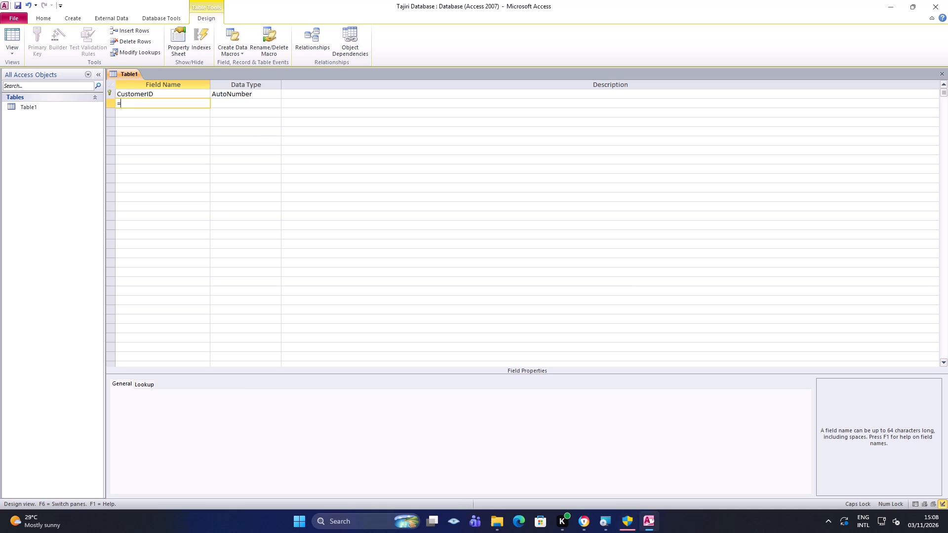
key("BackSpace")
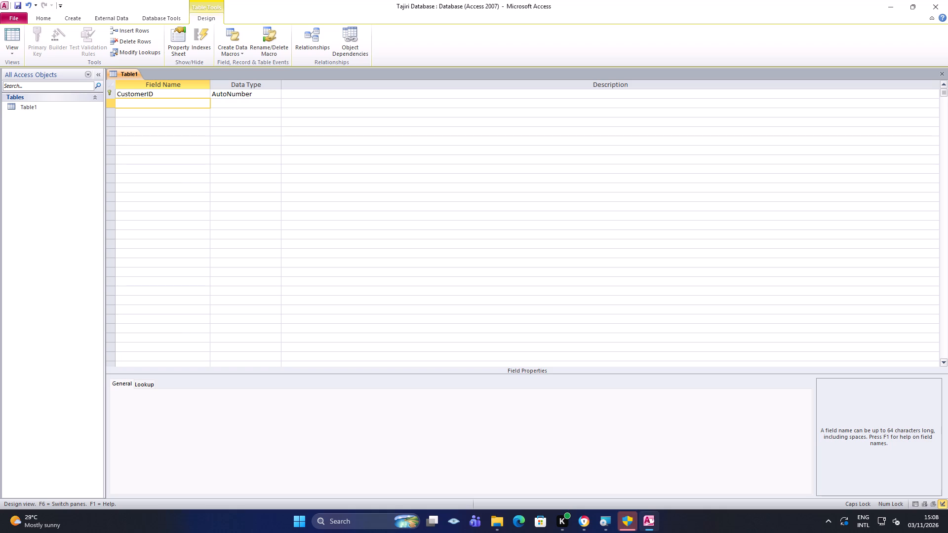
key("c")
key("i")
key("BackSpace")
type("omer")
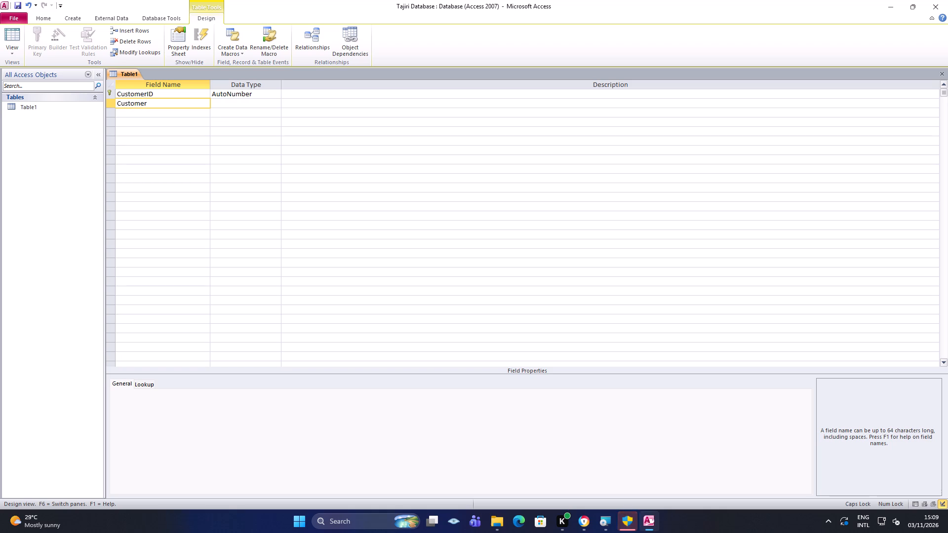
type("ame")
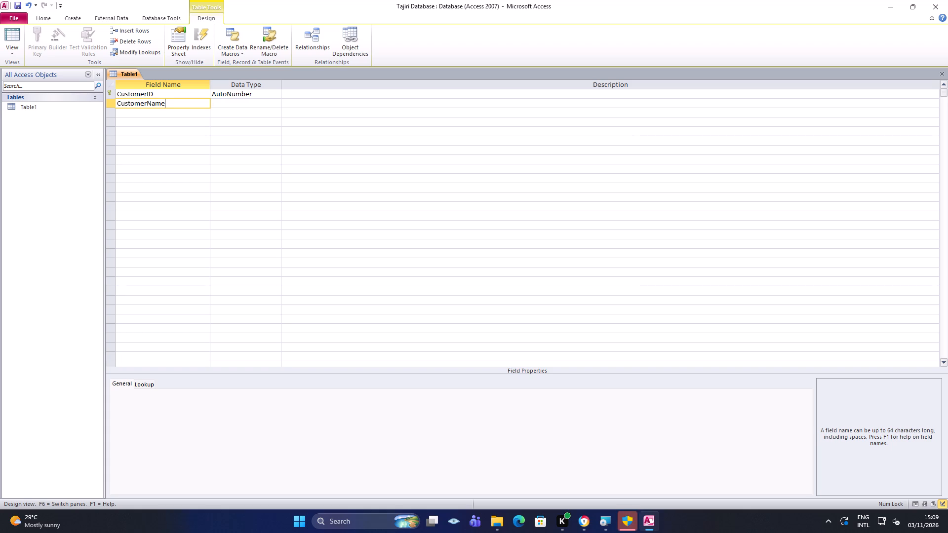
left_click(258, 104)
left_click(195, 108)
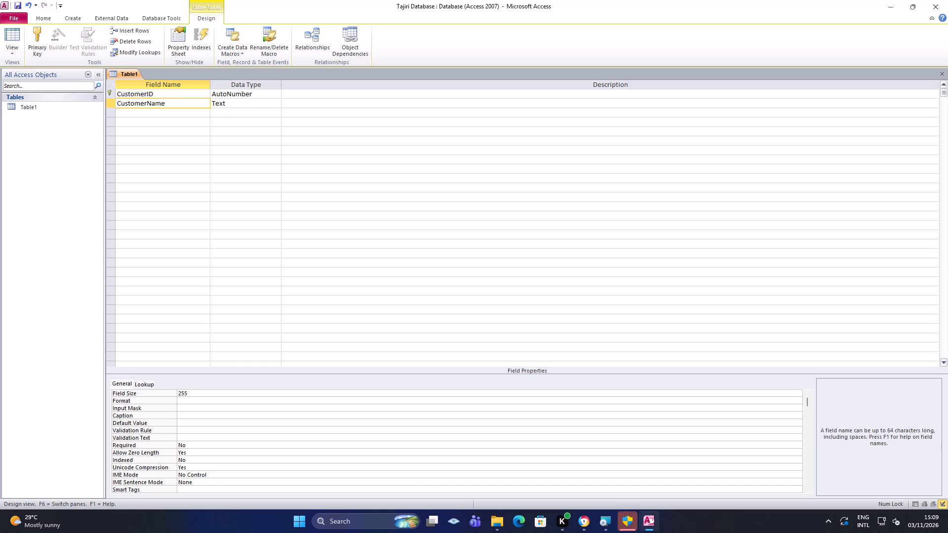
Add a third field named PhoneNumber with the Text data type.
left_click(197, 113)
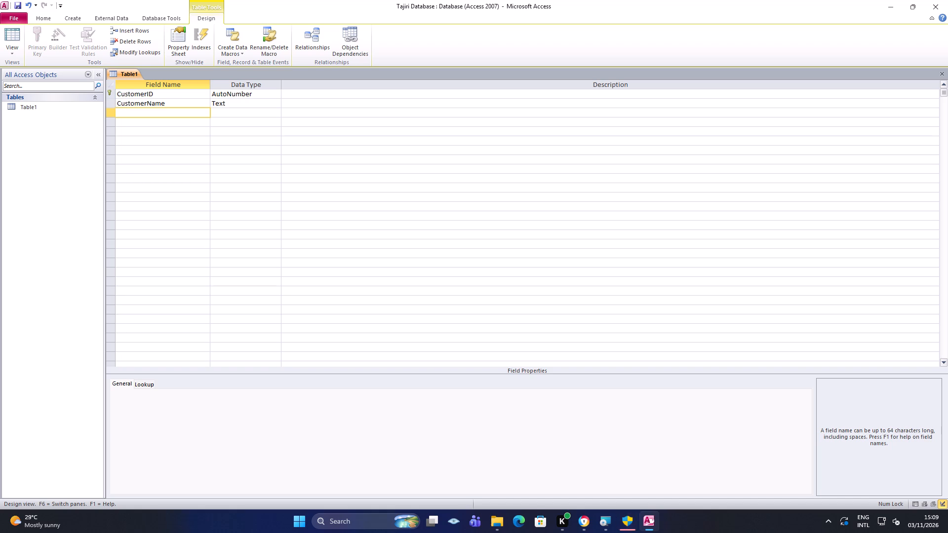
type("hone")
left_click(259, 113)
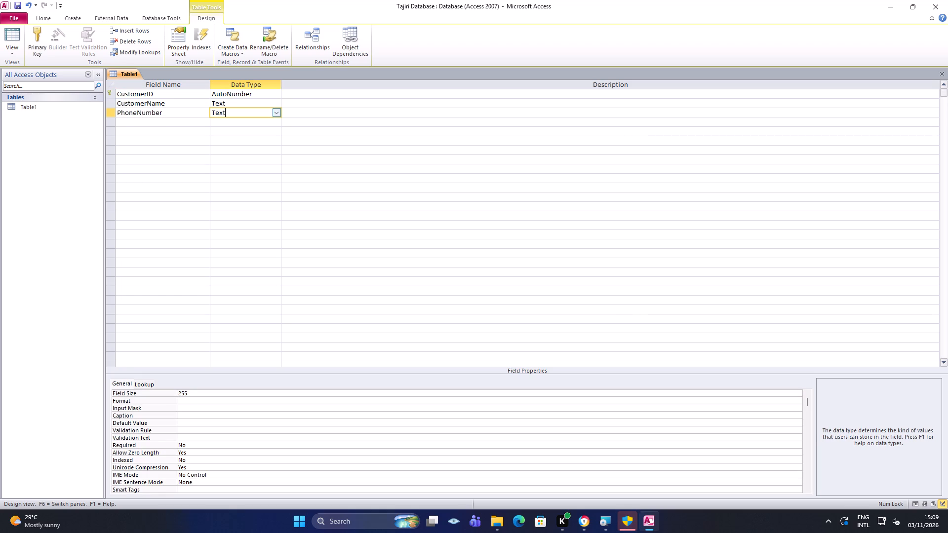
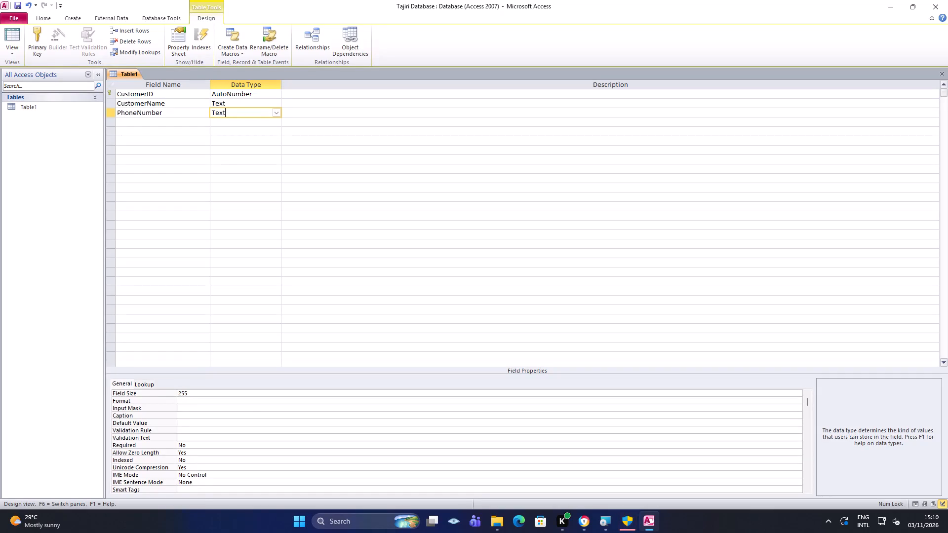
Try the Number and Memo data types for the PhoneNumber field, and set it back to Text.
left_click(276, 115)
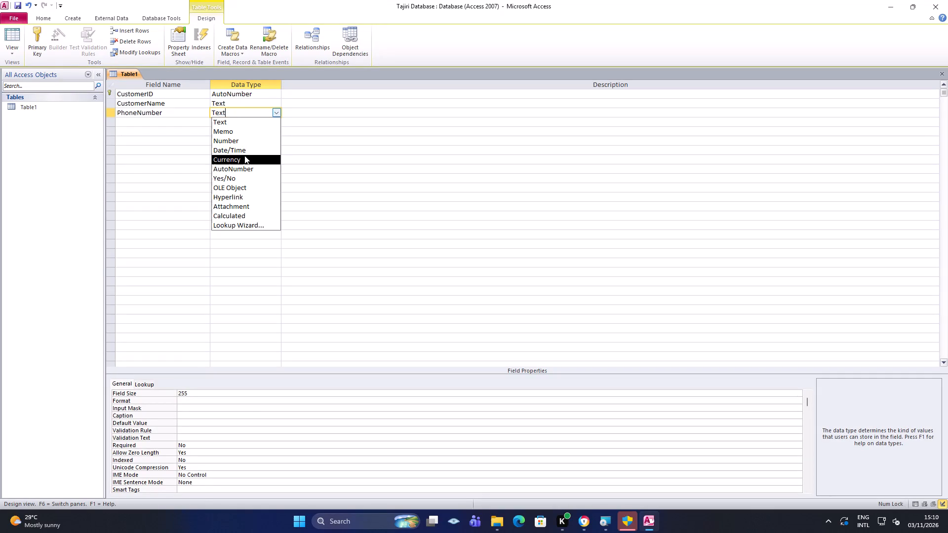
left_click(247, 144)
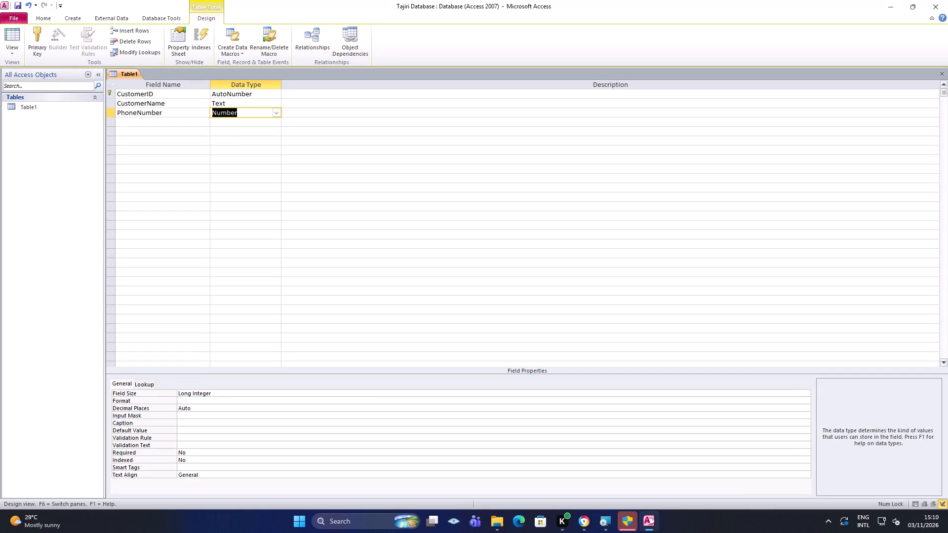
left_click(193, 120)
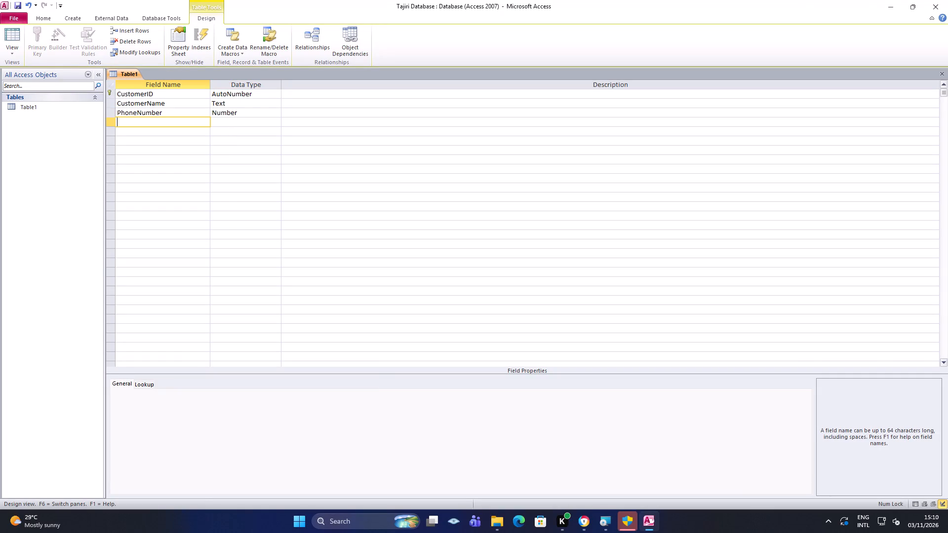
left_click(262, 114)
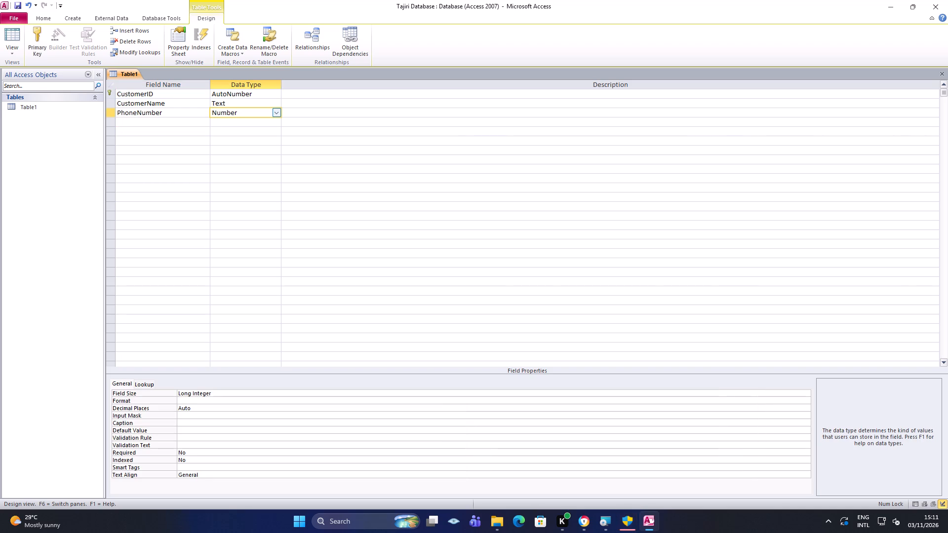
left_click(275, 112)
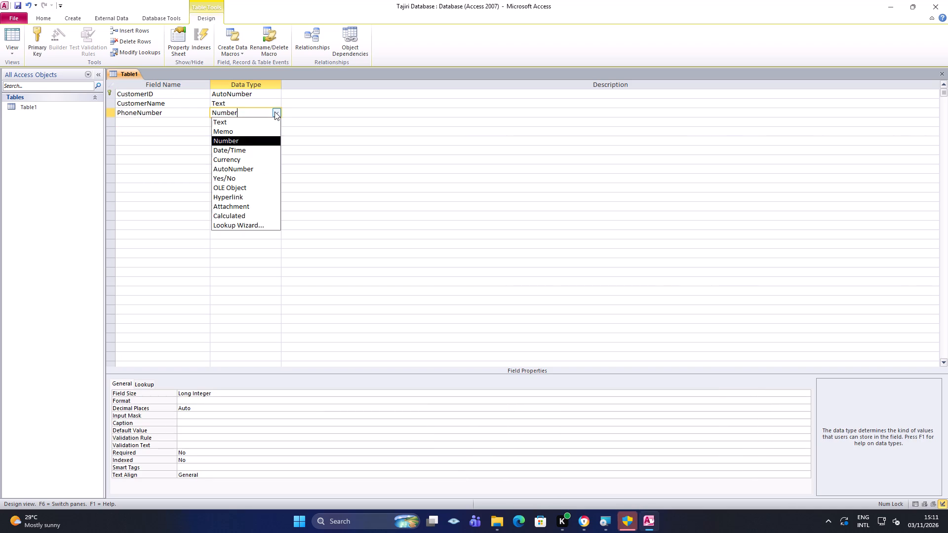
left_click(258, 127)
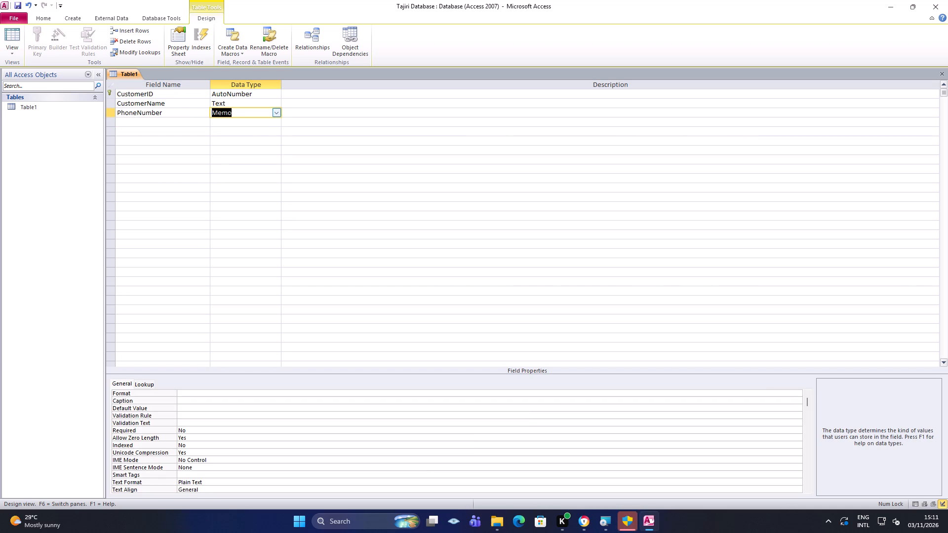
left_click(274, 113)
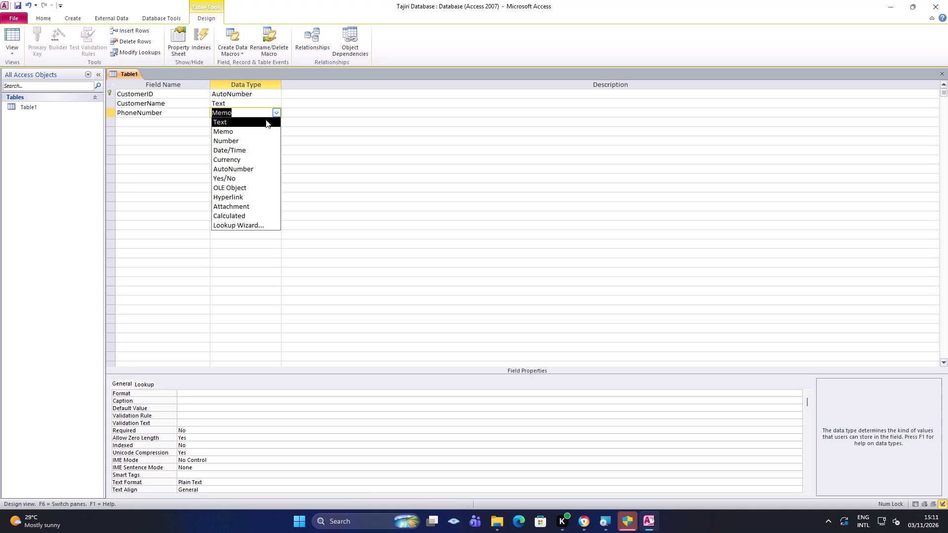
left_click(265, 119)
Add a fourth field named Address with the Text data type.
left_click(194, 118)
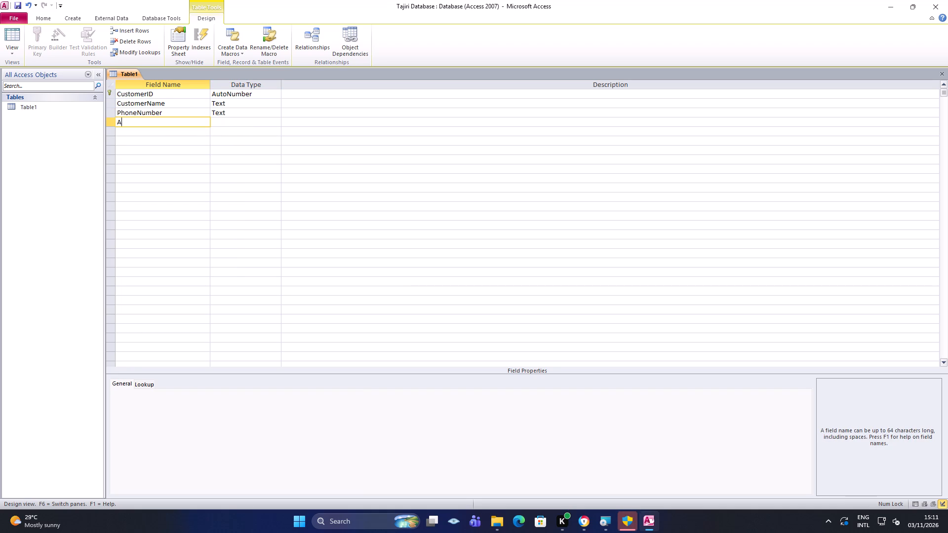
type("ddress")
left_click(253, 117)
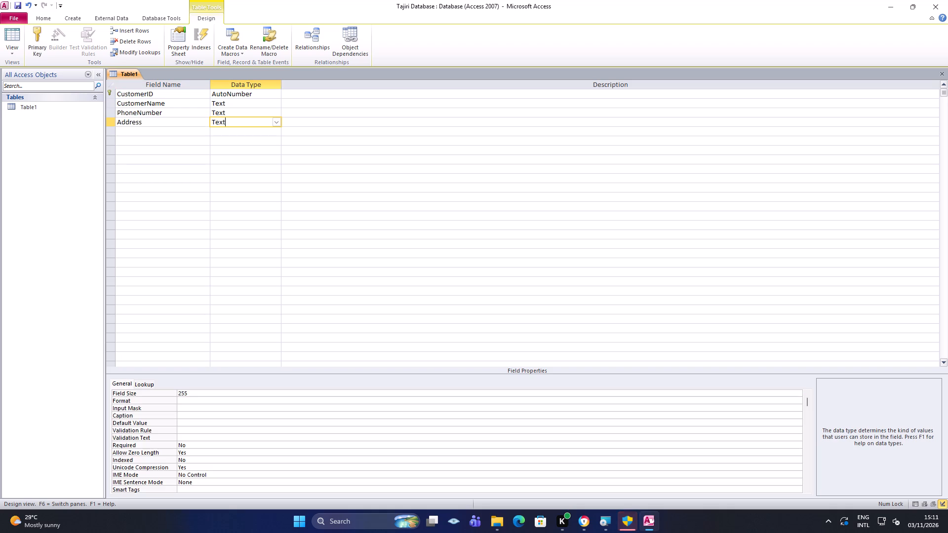
Save the design of Table1 and close the table.
right_click(121, 76)
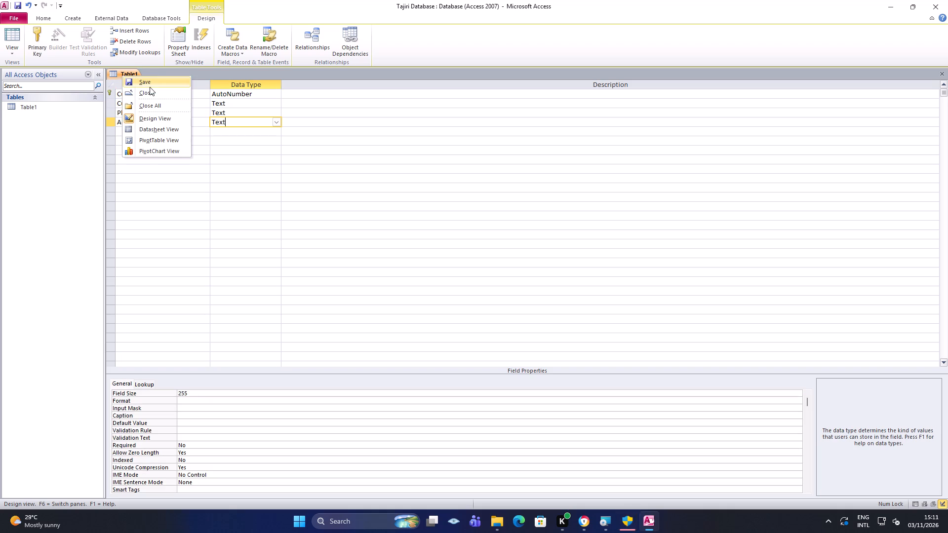
left_click(161, 83)
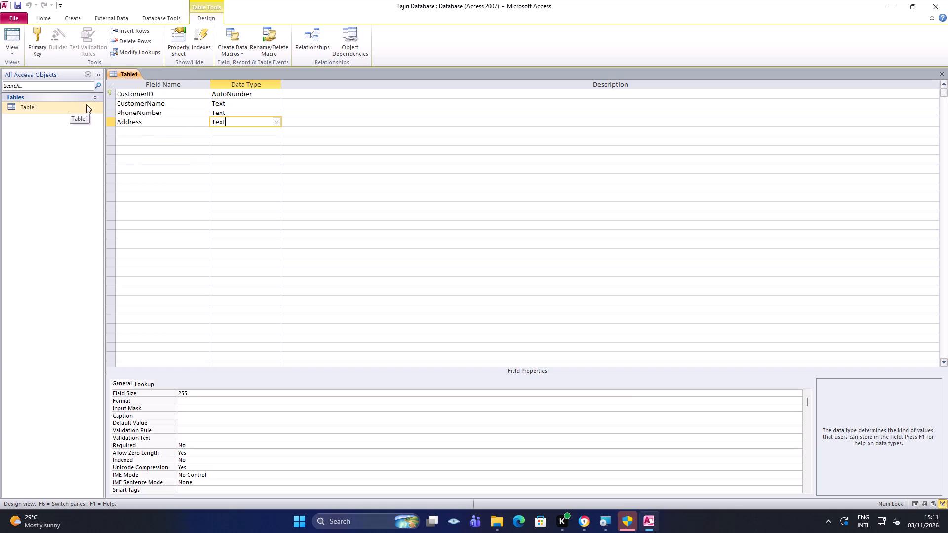
right_click(130, 73)
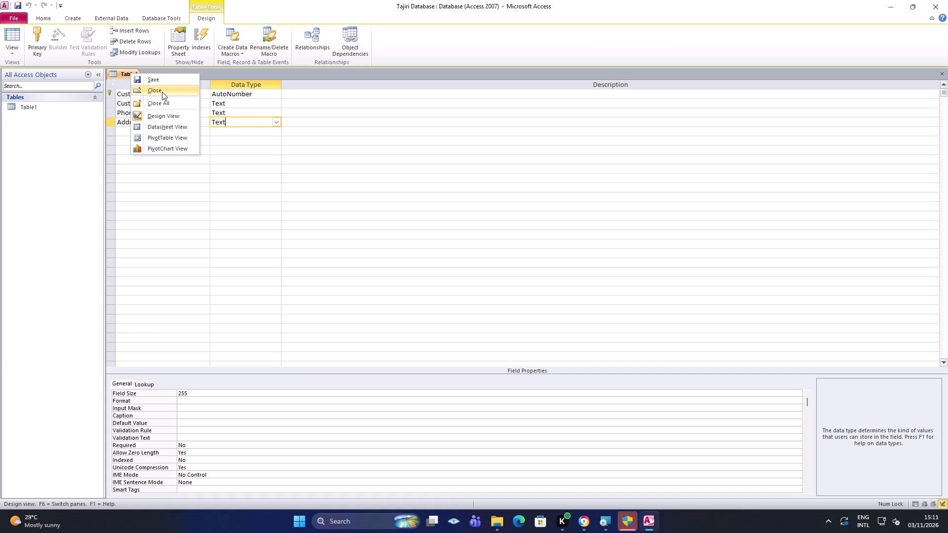
left_click(162, 92)
Rename Table1 as Customer table.
left_click(44, 112)
right_click(44, 112)
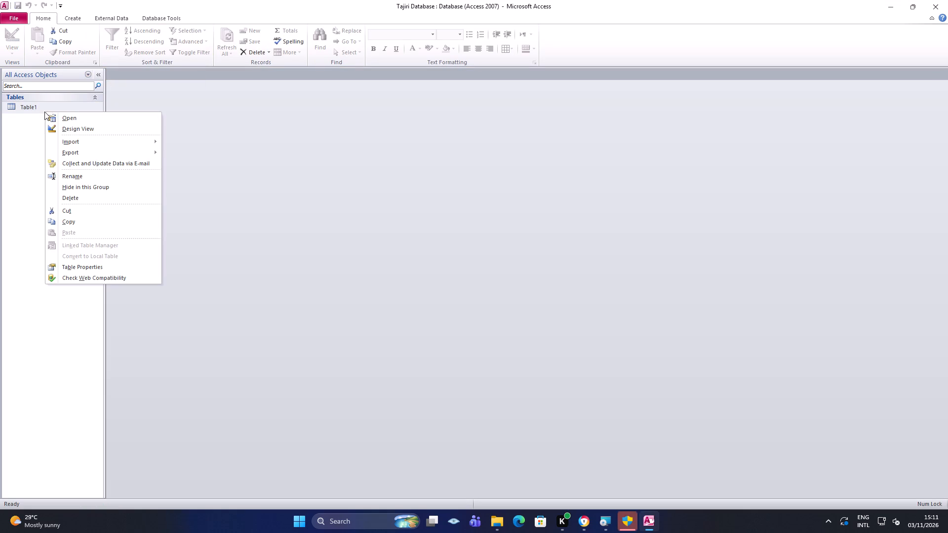
left_click(96, 179)
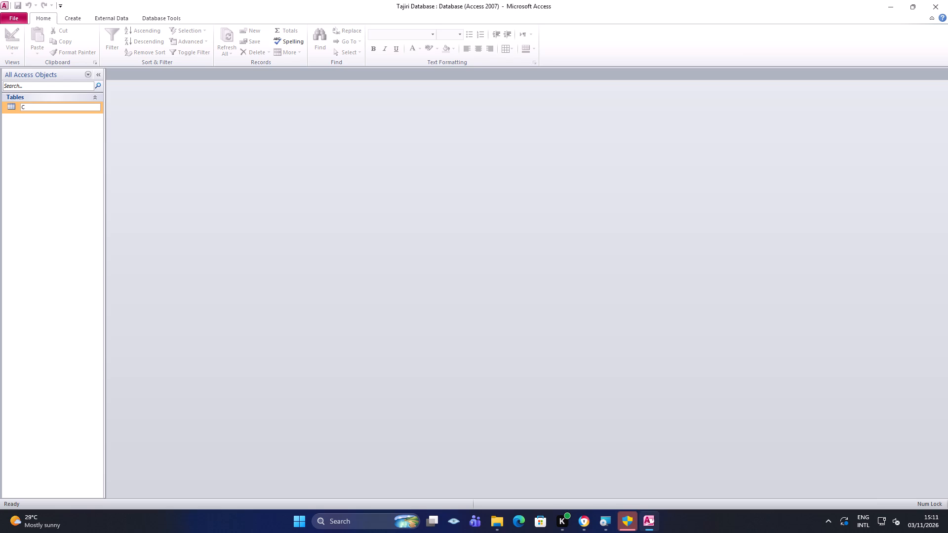
type("ust")
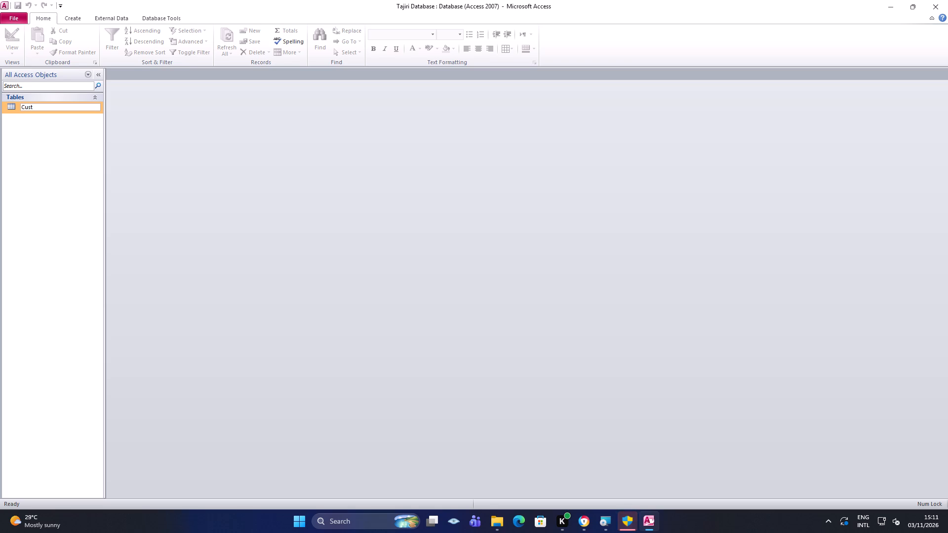
type("omer table")
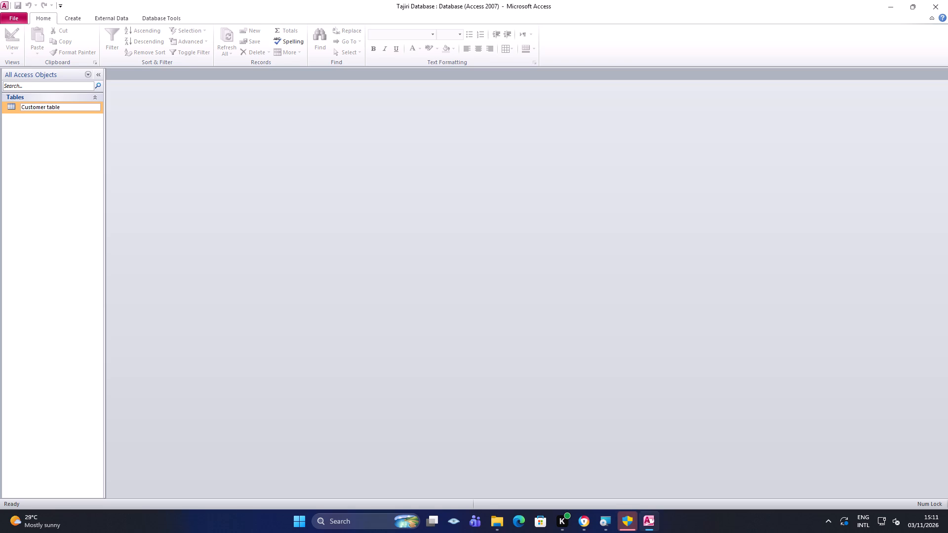
left_click(50, 125)
Open the Customer table and switch it to Design View to check its fields.
double_click(59, 109)
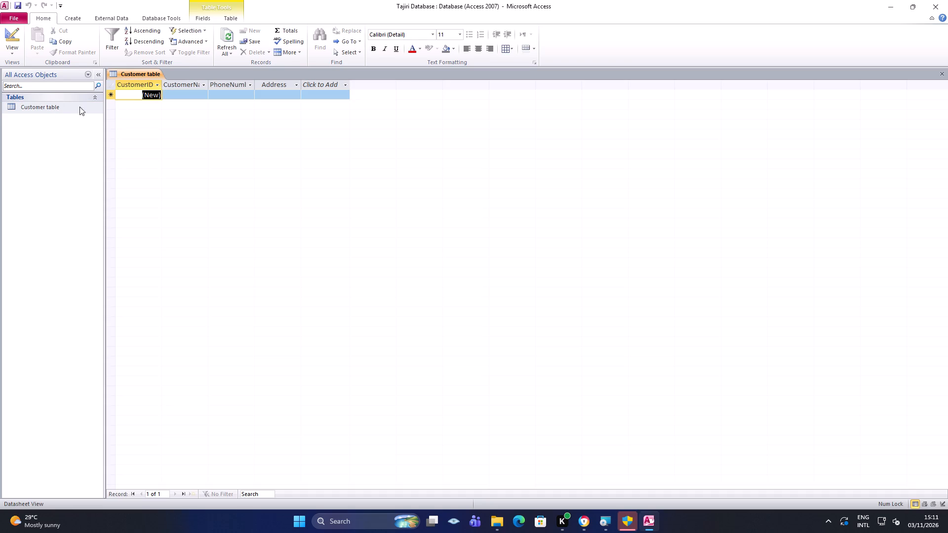
right_click(148, 77)
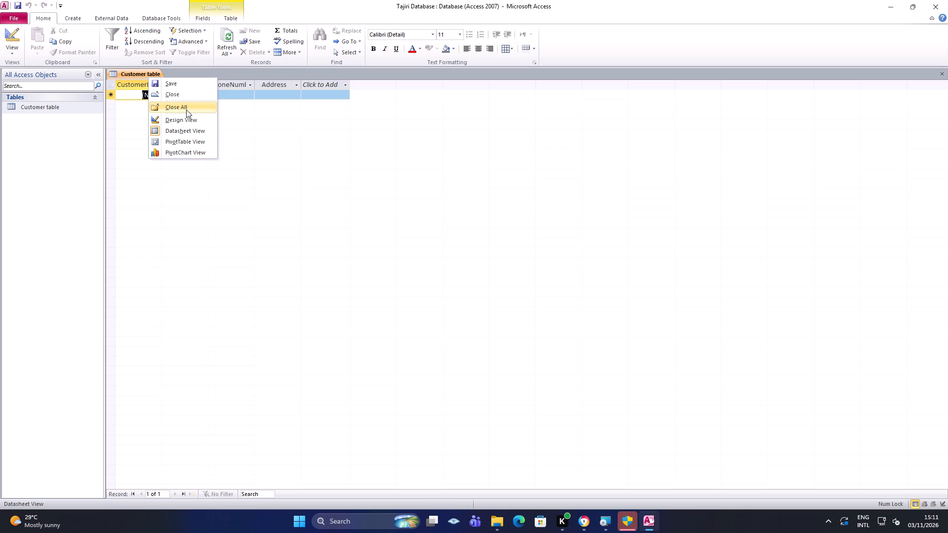
left_click(188, 128)
right_click(141, 74)
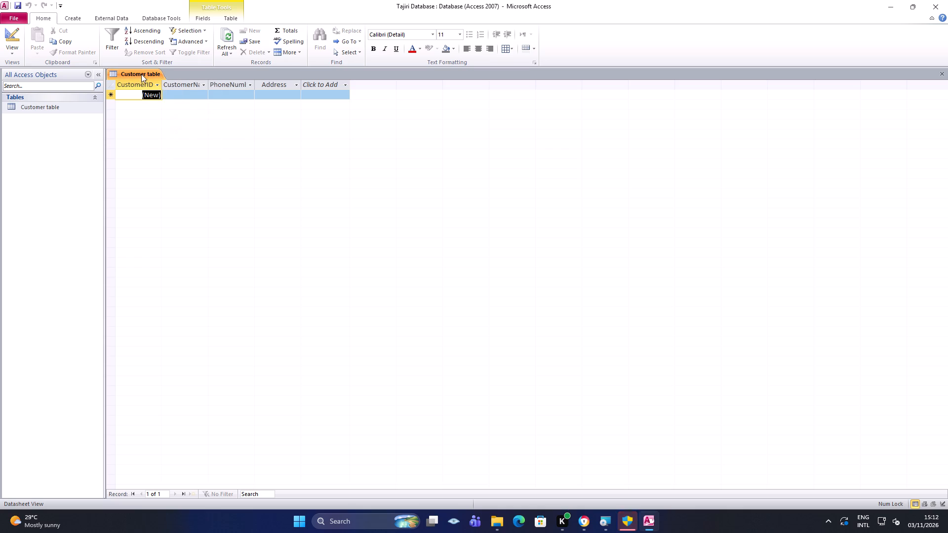
left_click(186, 119)
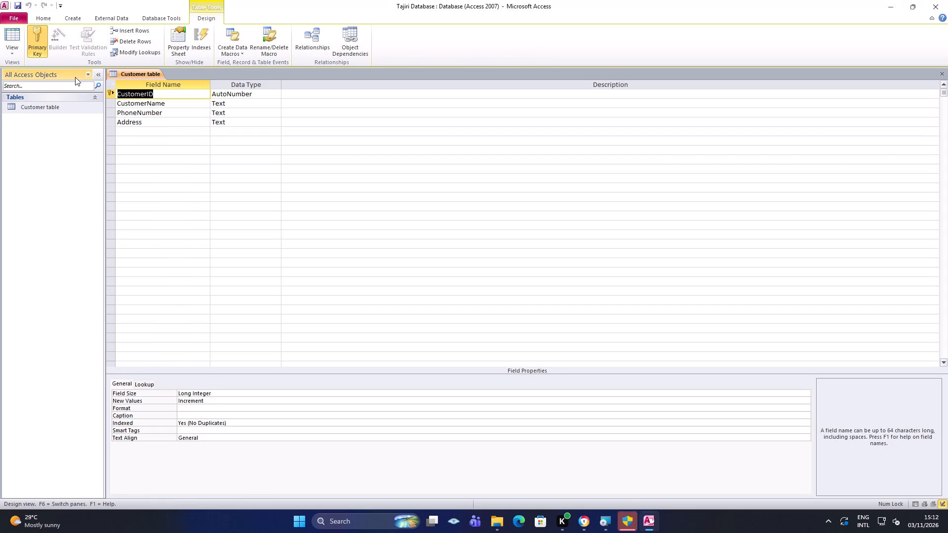
Create a second table in Design View with a first field named ProductID of the AutoNumber data type.
left_click(69, 21)
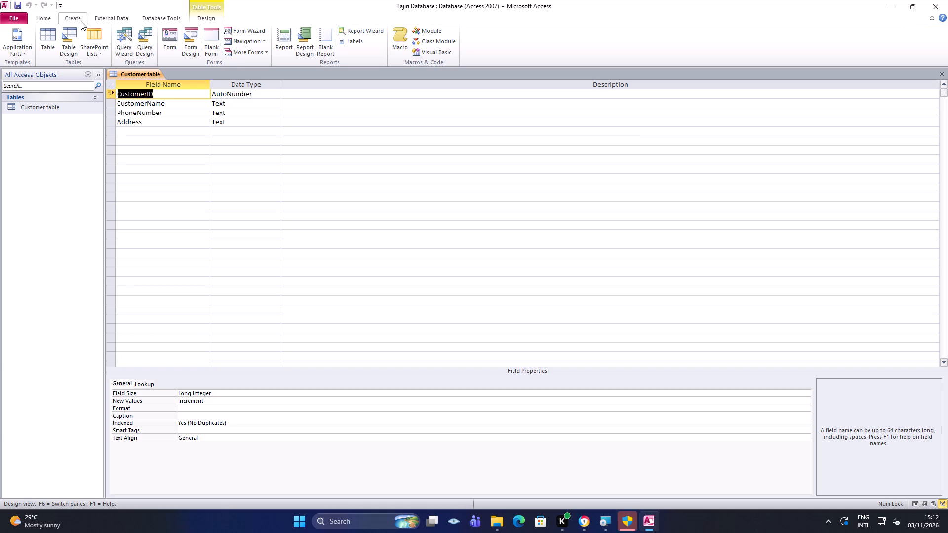
left_click(73, 49)
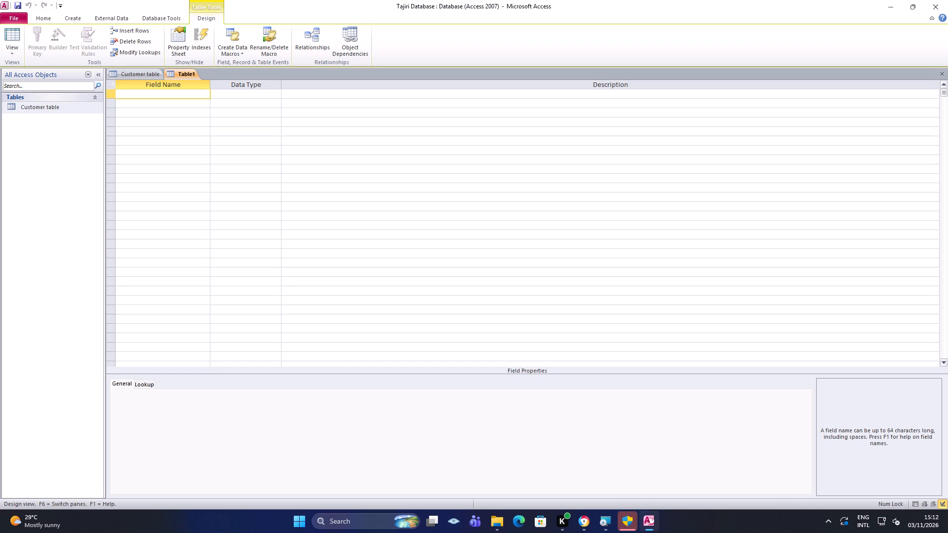
key("p")
type("ro")
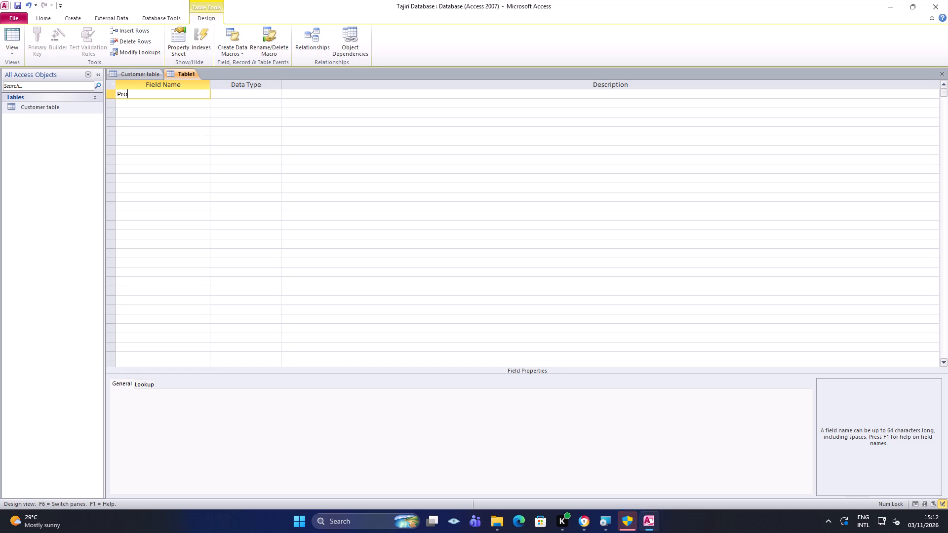
type("duct")
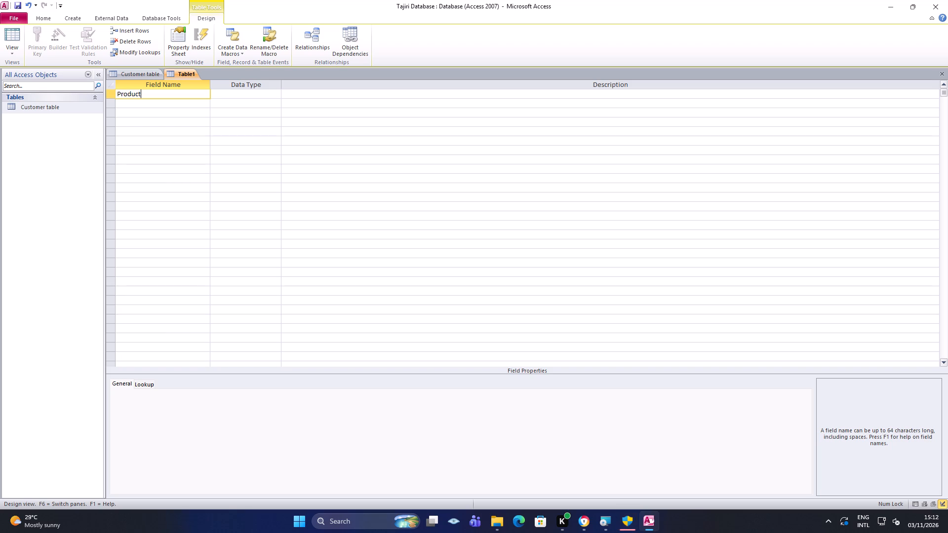
type("ID")
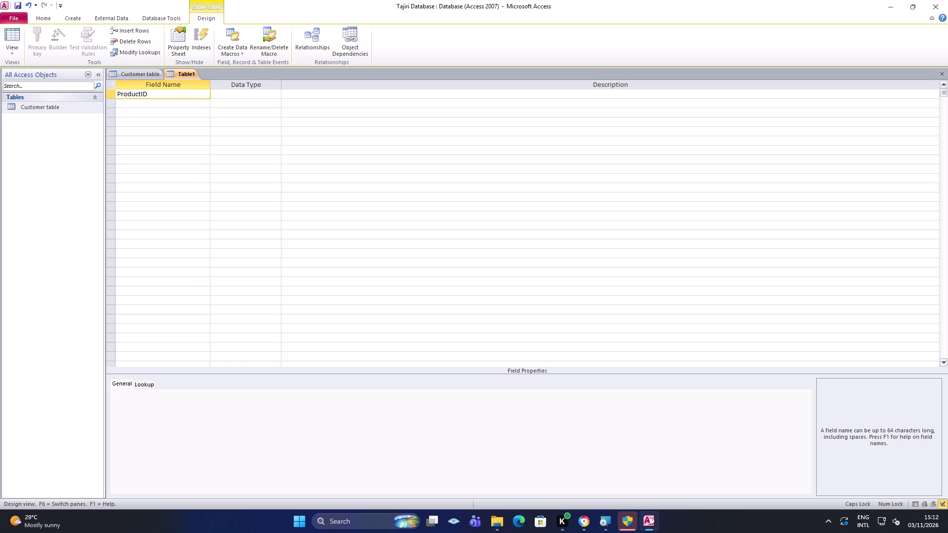
left_click(244, 95)
left_click(278, 95)
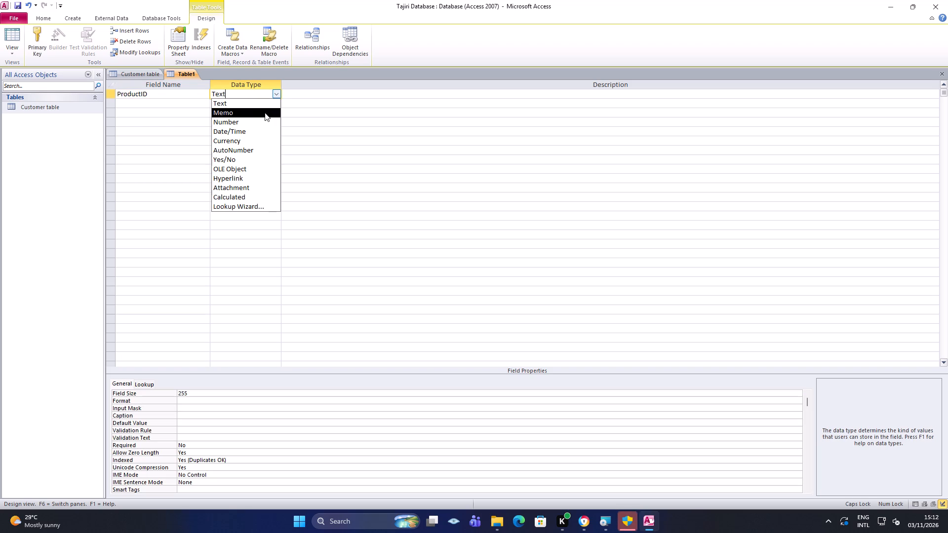
left_click(254, 150)
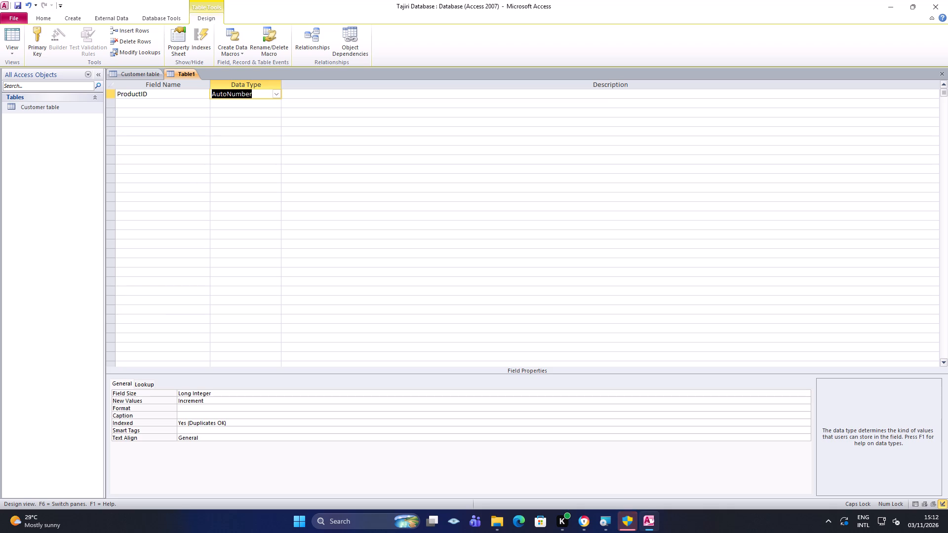
Add a second field named ProductName with the Text data type to the new table.
left_click(198, 100)
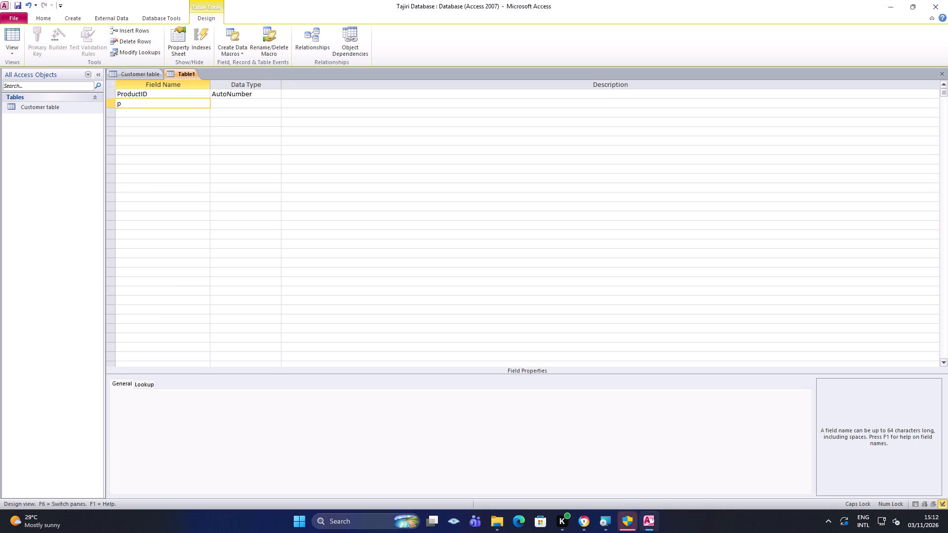
key("BackSpace")
type("roduct")
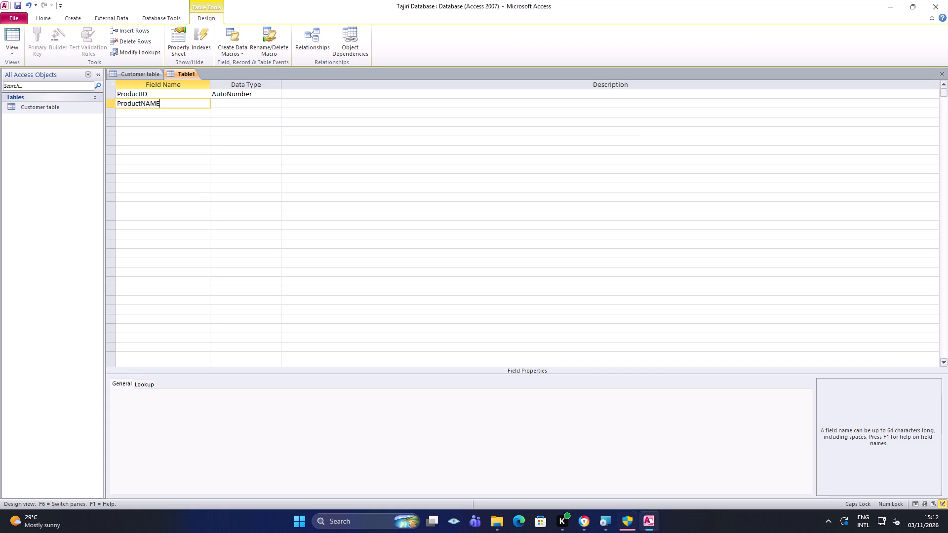
key("BackSpace")
key("BackSpace")
key("BackSpace")
type("ame")
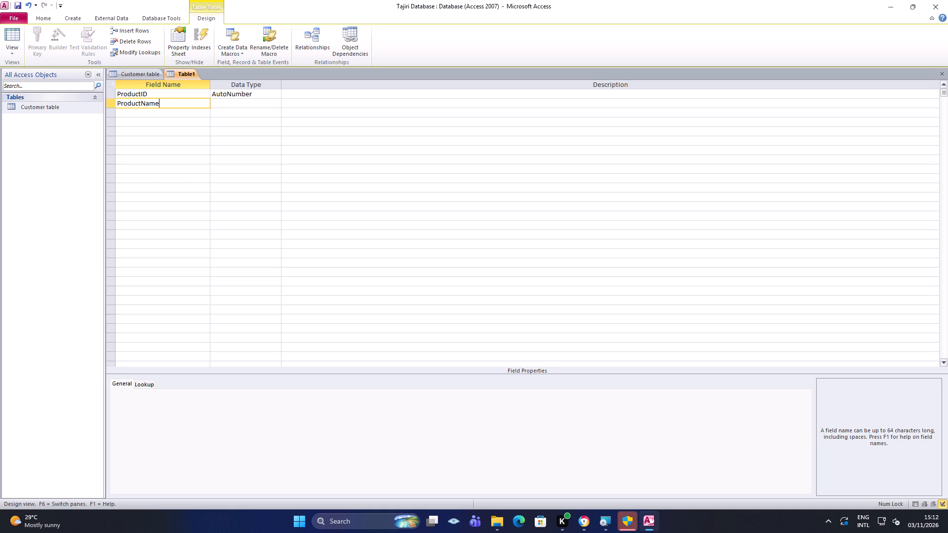
left_click(240, 106)
Add a third field named UnitPrice with the Currency data type to the new table.
left_click(195, 115)
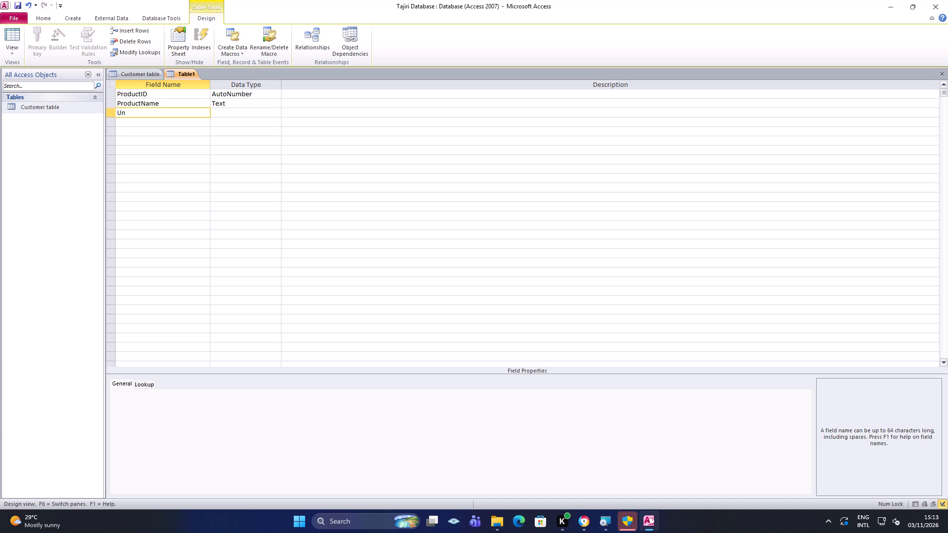
type("it")
key("r")
key("BackSpace")
type("ri")
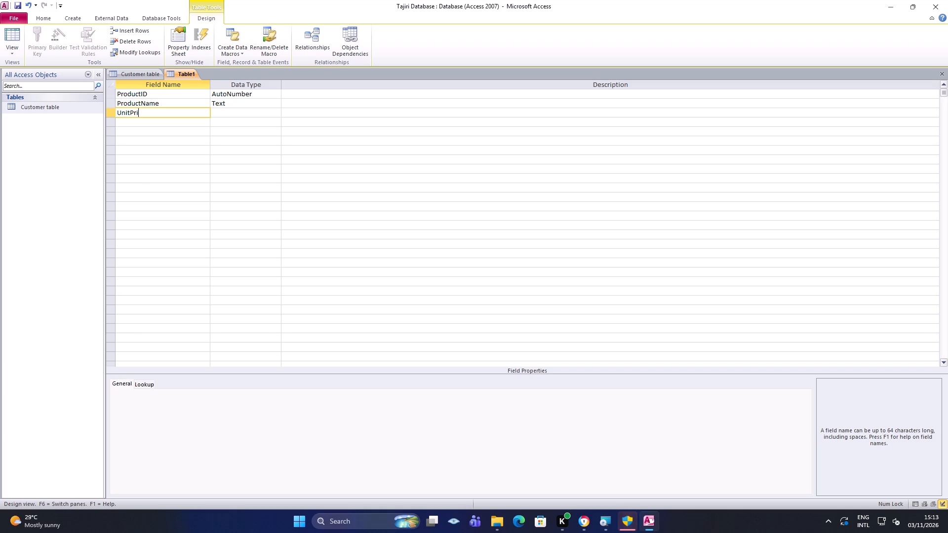
type("ce")
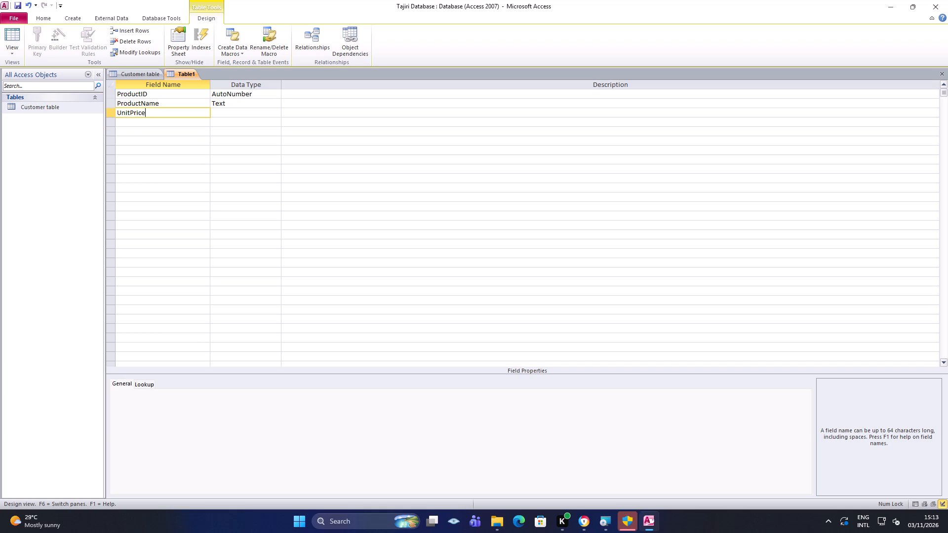
left_click(270, 113)
left_click(276, 111)
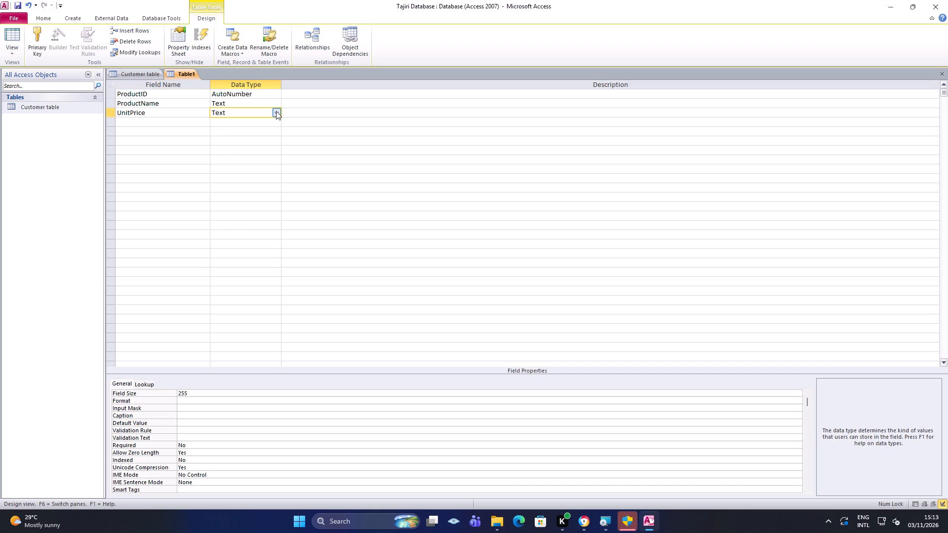
left_click(260, 158)
Add a fourth field named QuantityStock with the Number data type below UnitPrice.
left_click(192, 118)
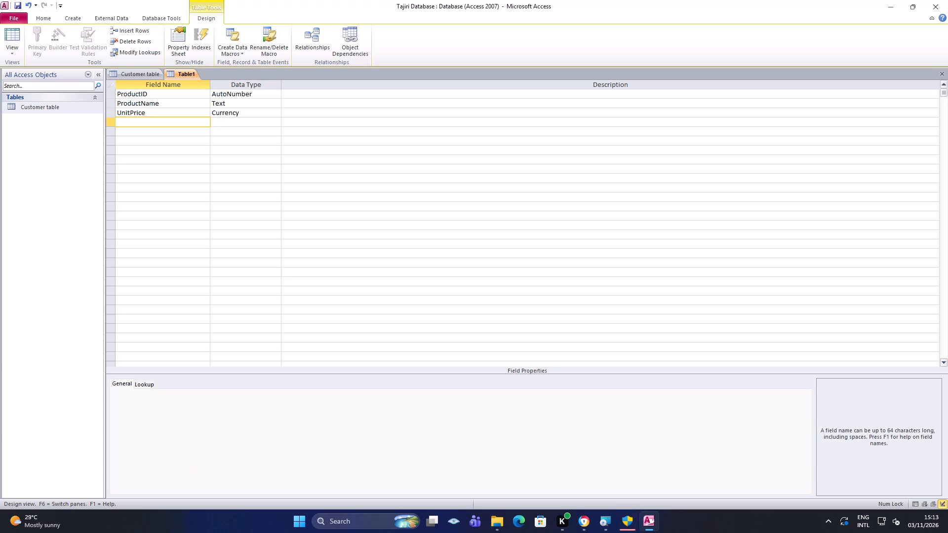
type("uantity")
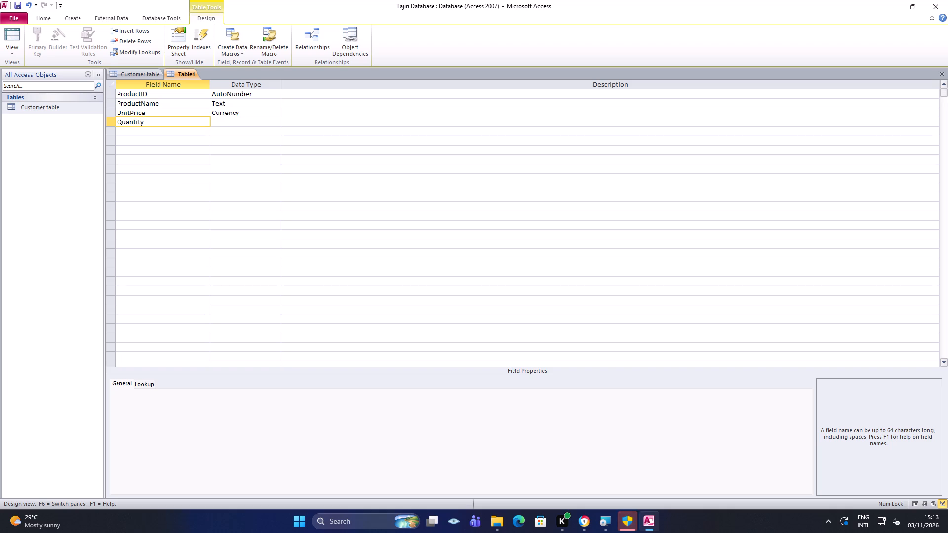
type("to")
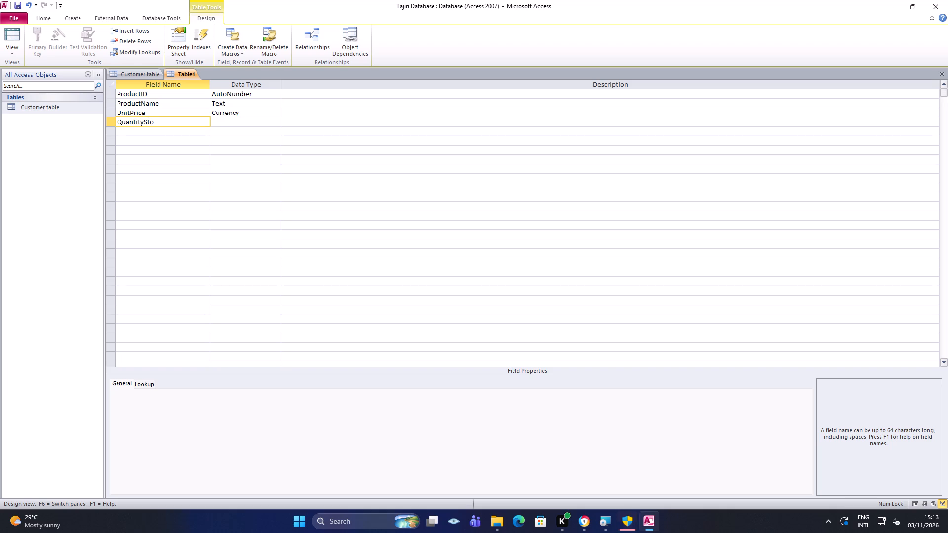
type("ck")
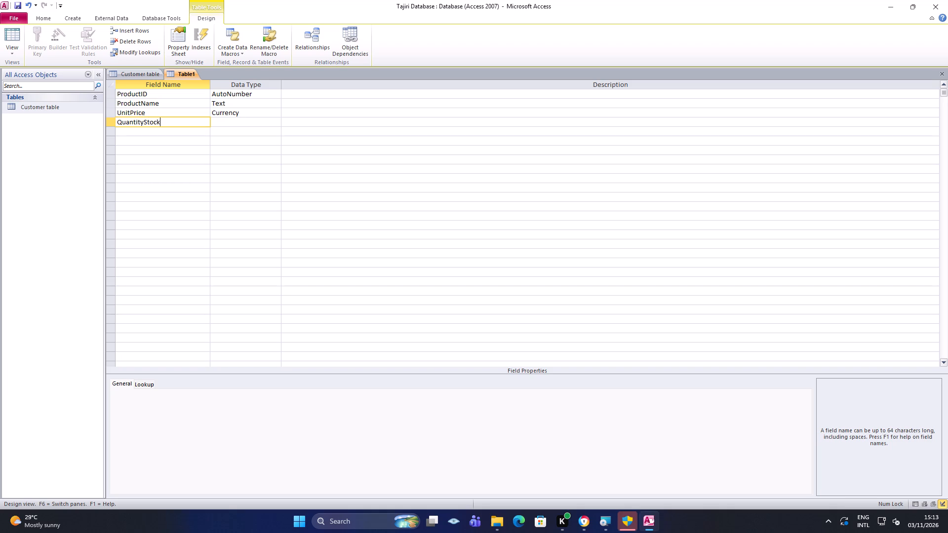
left_click(225, 120)
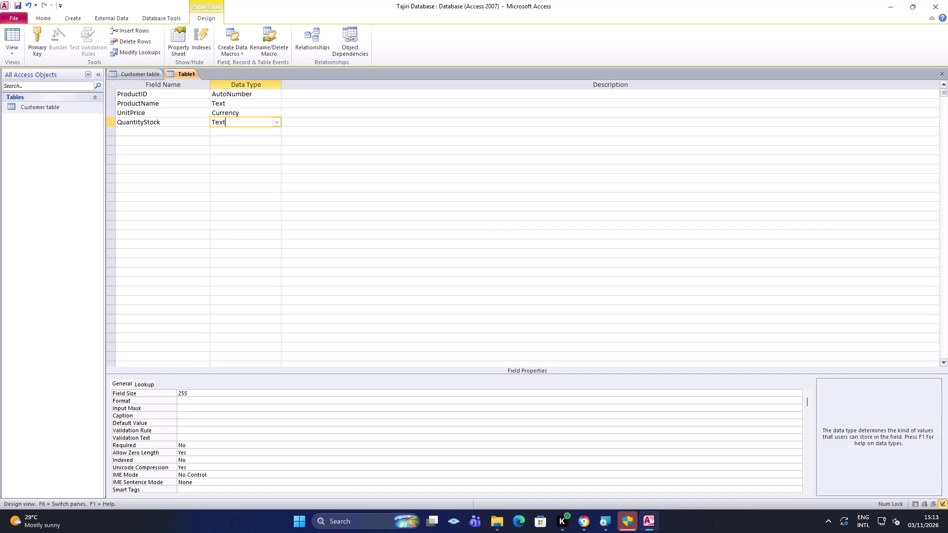
left_click(277, 121)
left_click(258, 148)
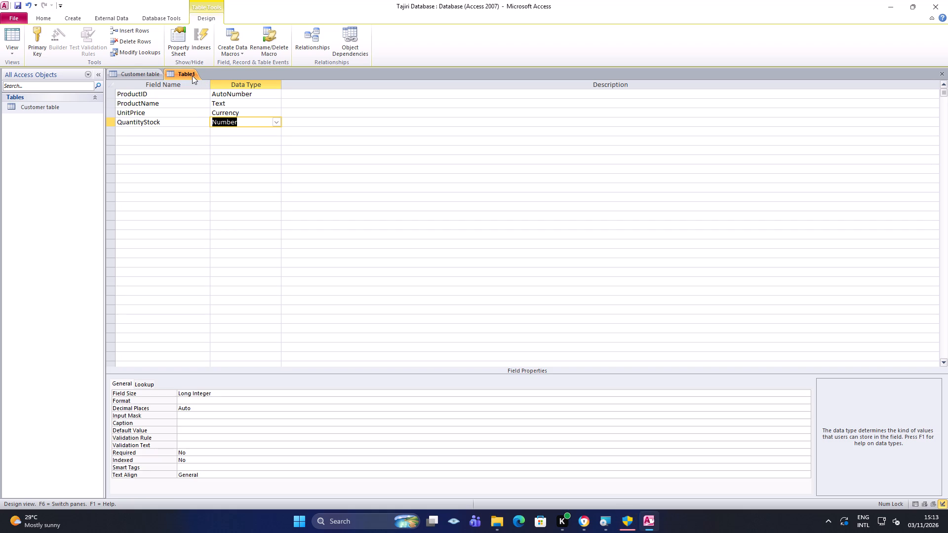
Set the ProductID field as the table's primary key.
left_click(111, 93)
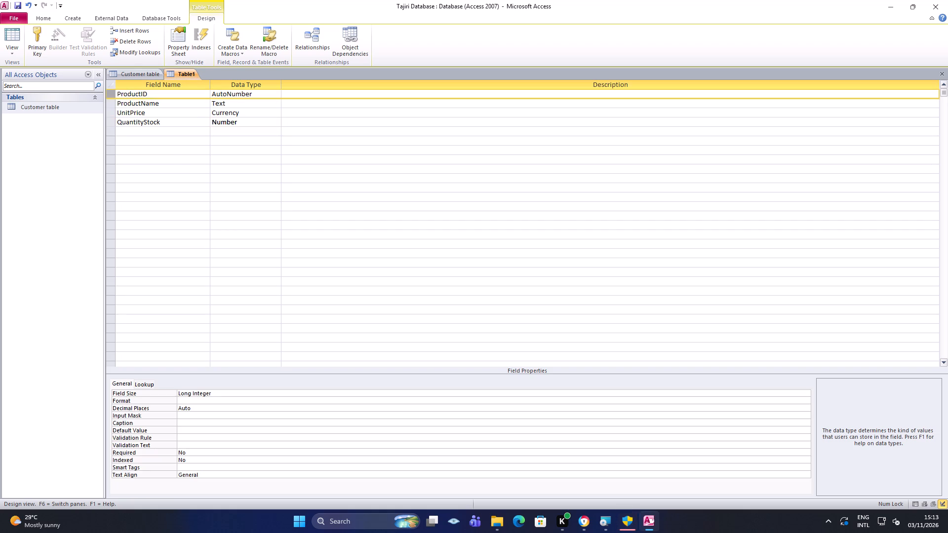
right_click(111, 93)
left_click(139, 104)
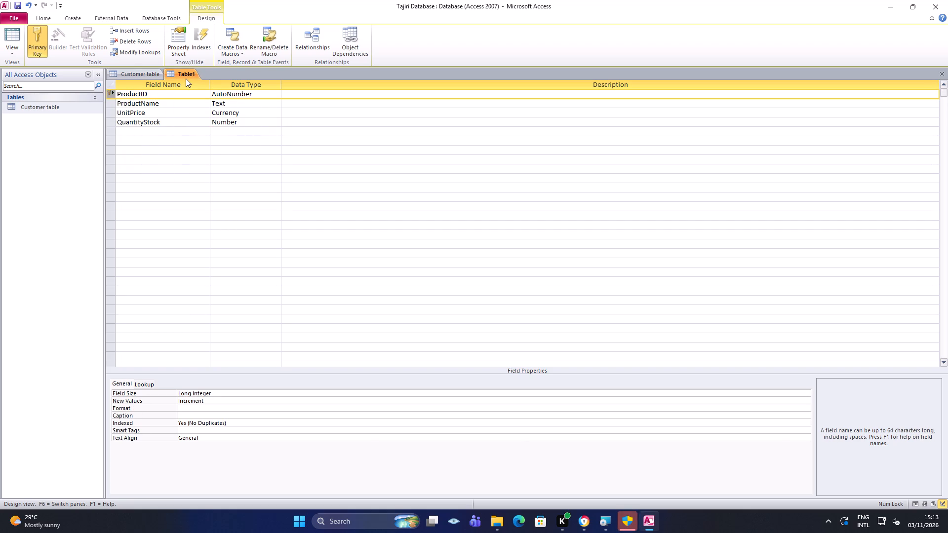
Save the new table under the name Product table.
right_click(186, 78)
left_click(227, 86)
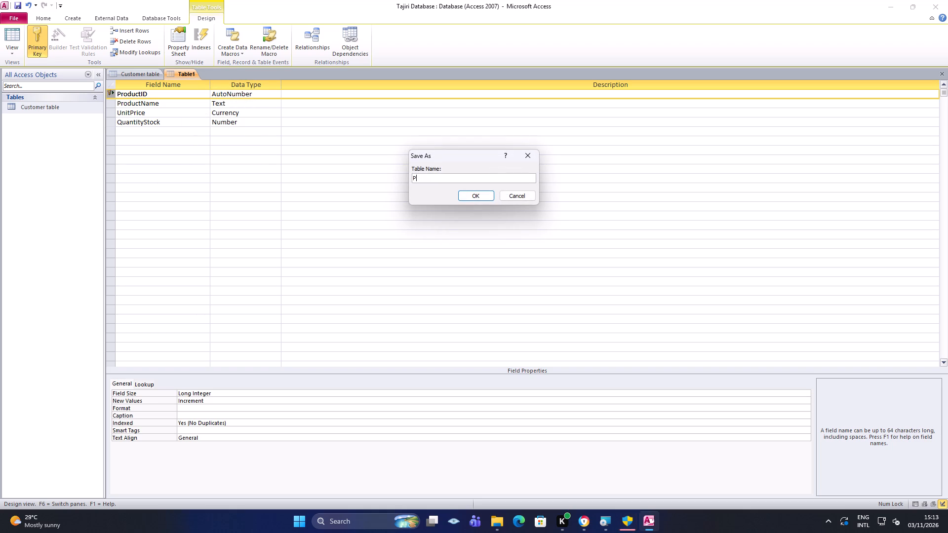
type("ro")
key("d")
key("u")
type("ct table")
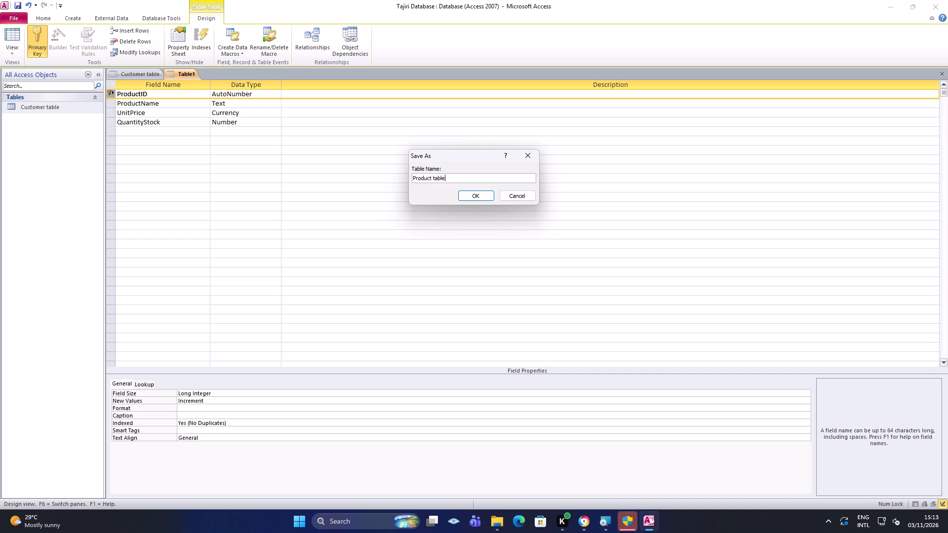
left_click(478, 195)
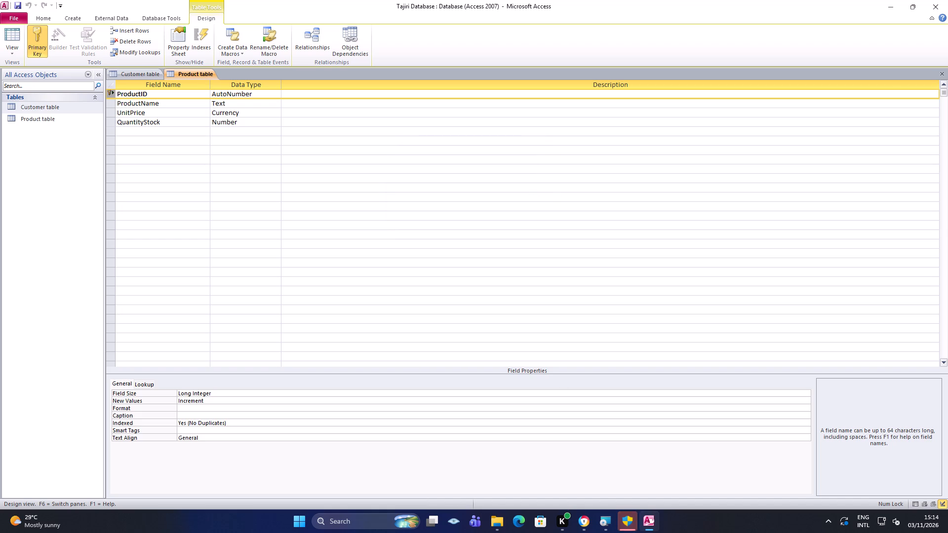
Create a third table in Design View with a first field named SalesID of the AutoNumber data type.
left_click(76, 15)
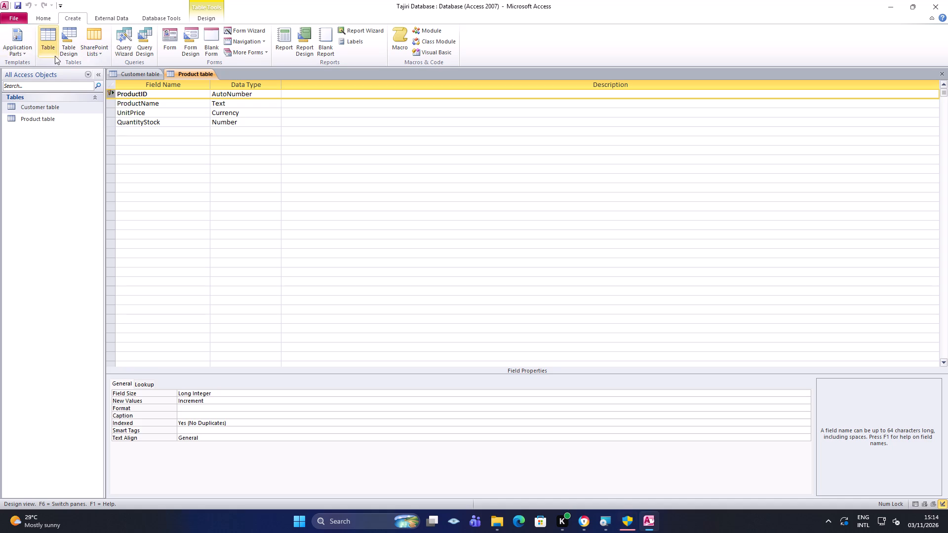
left_click(74, 45)
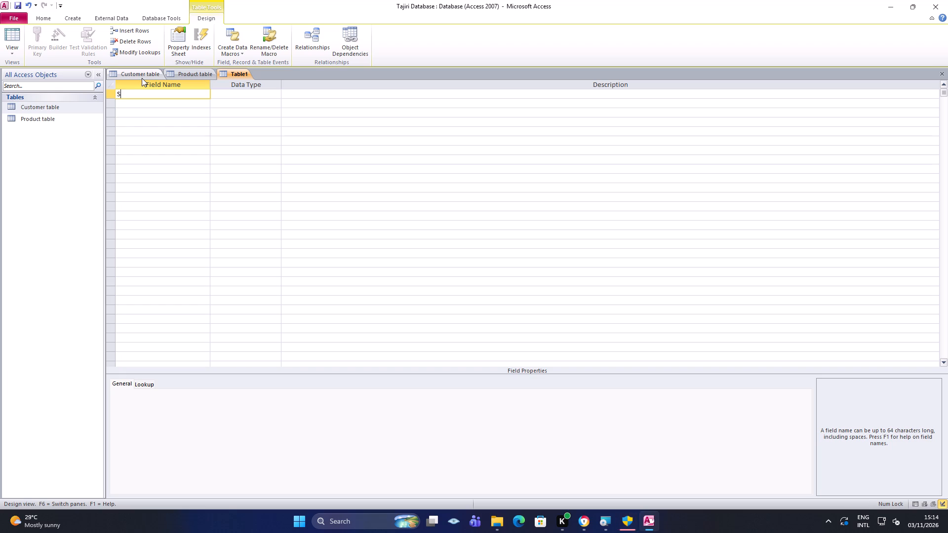
key("a")
type("ales")
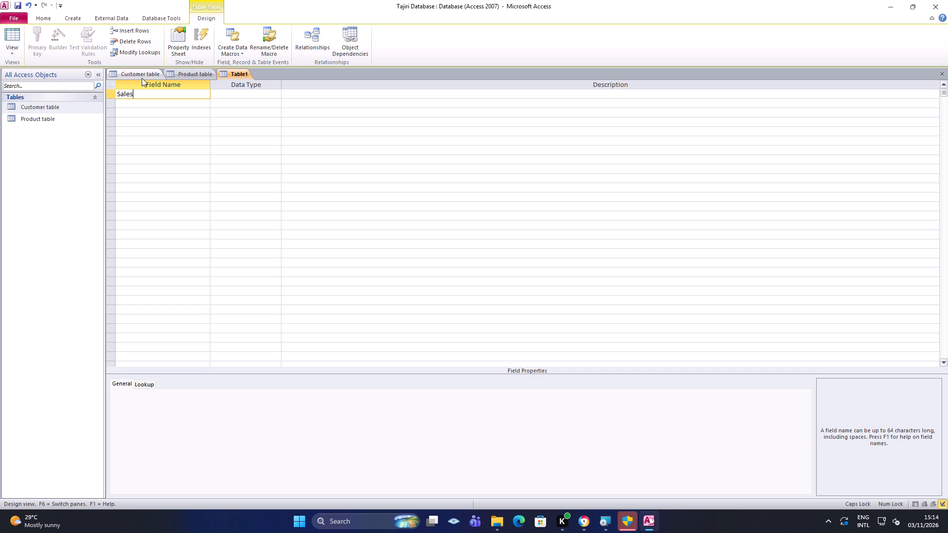
type("ID")
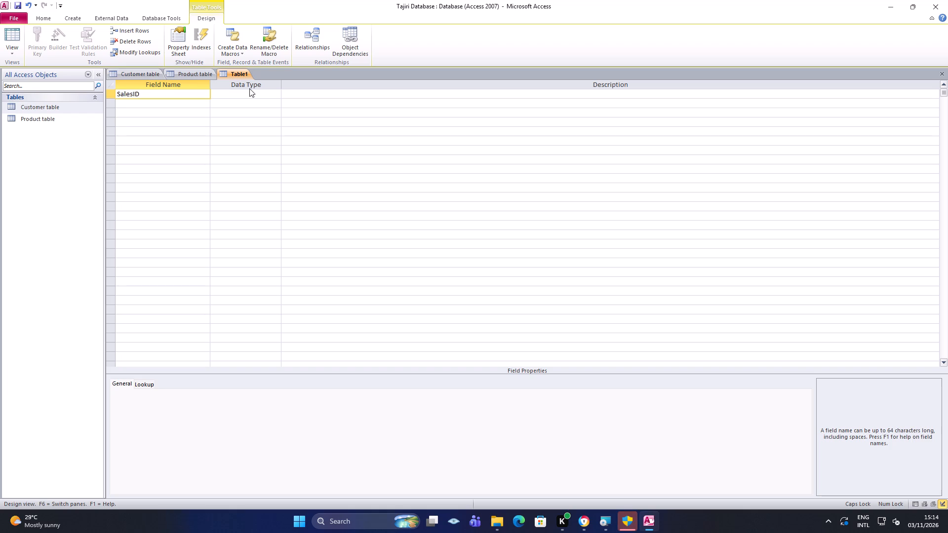
left_click(251, 89)
left_click(273, 96)
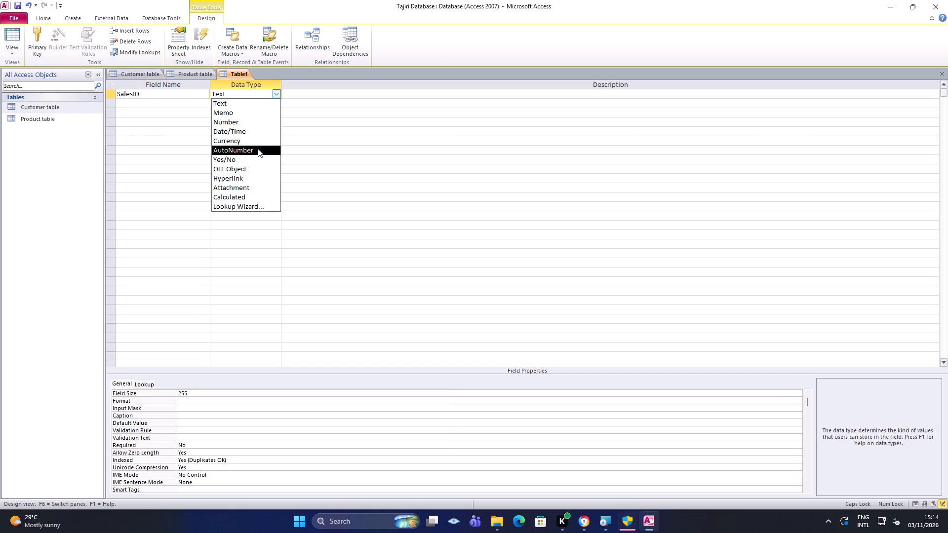
left_click(258, 149)
Add a second field named SalesDate with the Date/Time data type below SalesID.
left_click(188, 101)
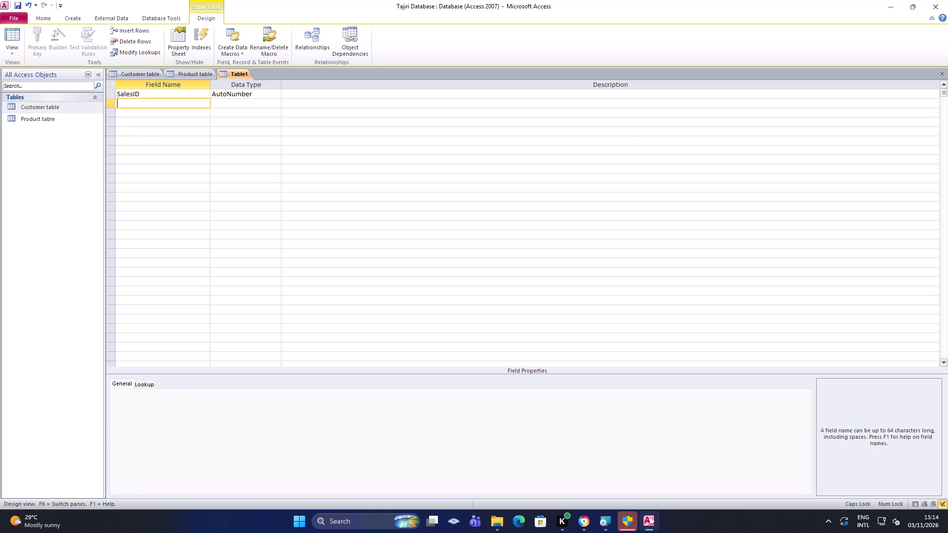
key("BackSpace")
key("BackSpace")
key("s")
type("les")
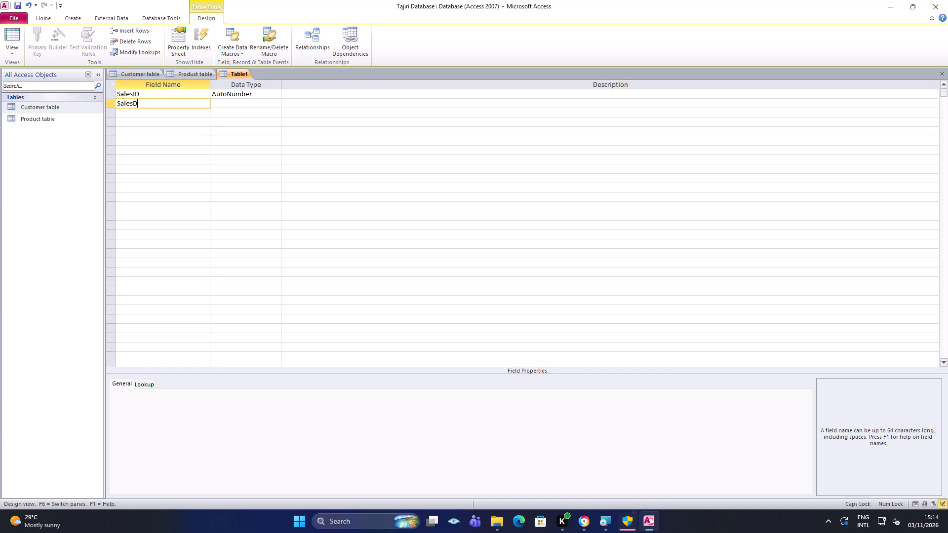
type("ate")
left_click(246, 108)
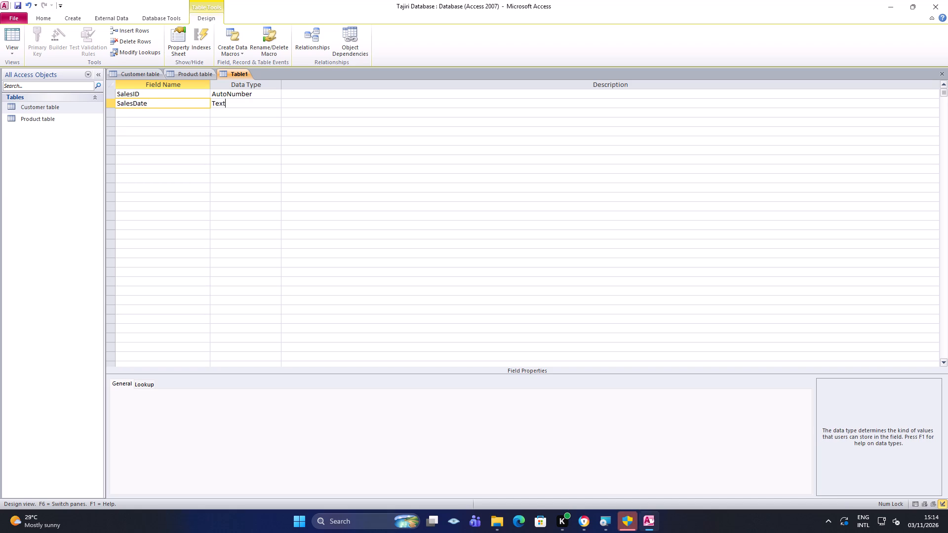
left_click(273, 107)
left_click(266, 145)
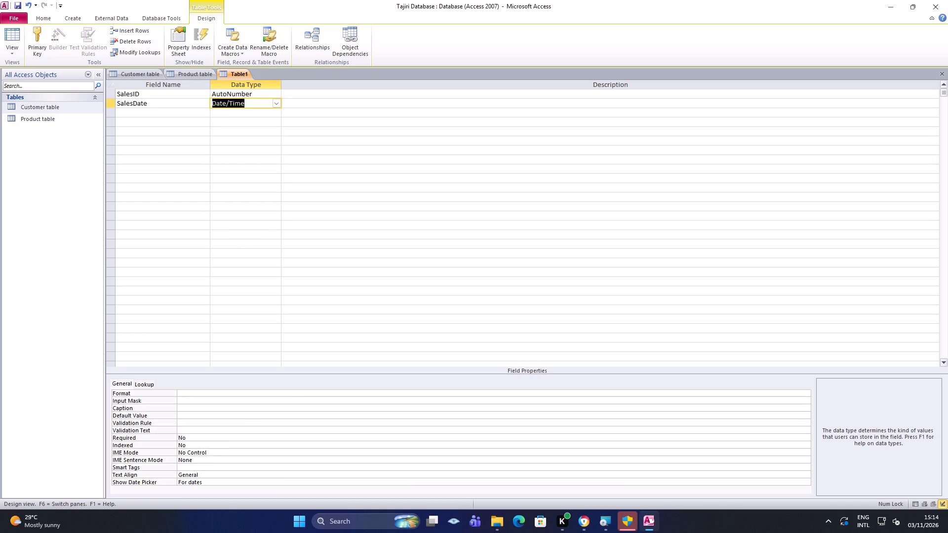
Add a third field named CustomerID with the Number data type below SalesDate.
left_click(196, 112)
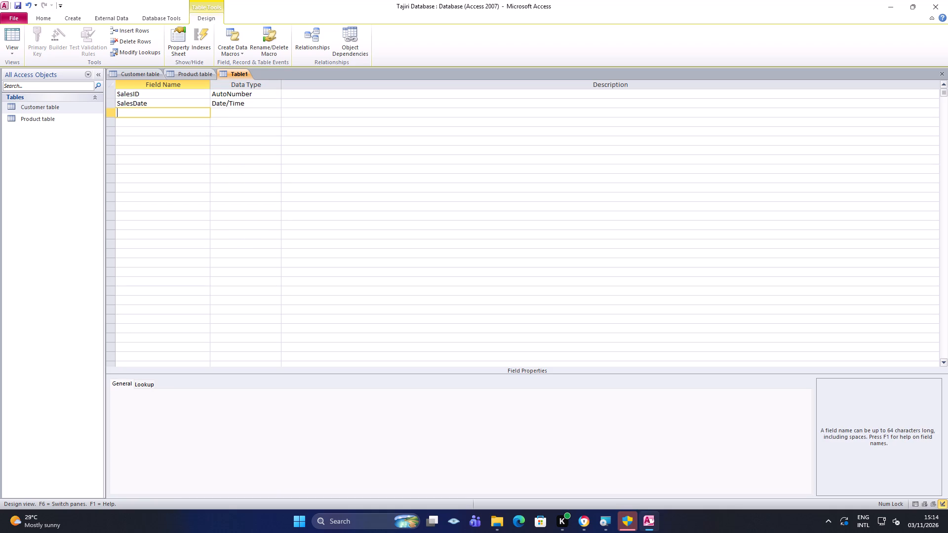
type("ustomer")
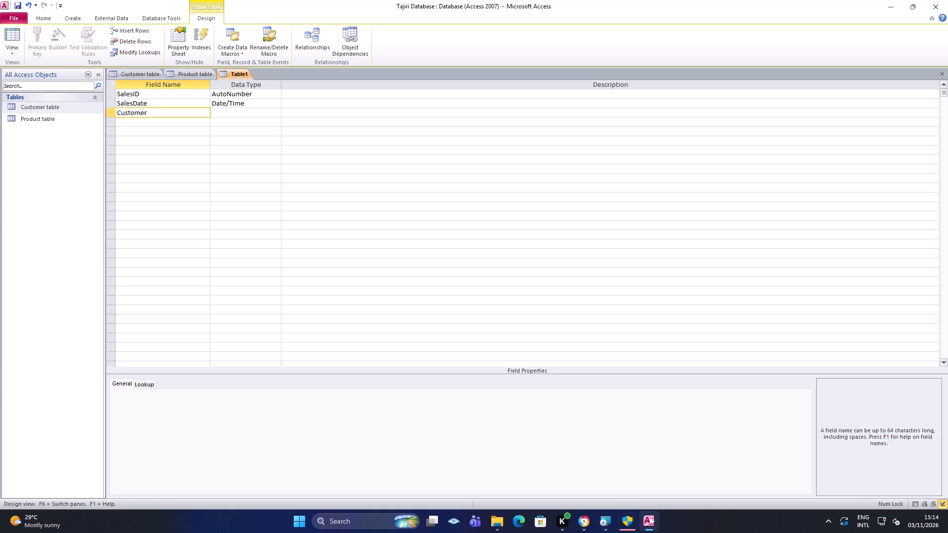
type("ID")
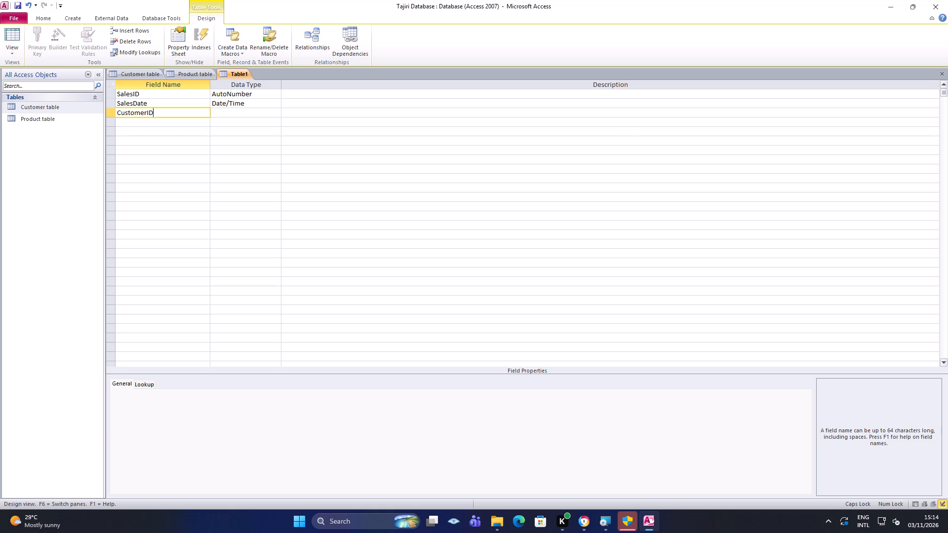
left_click(267, 107)
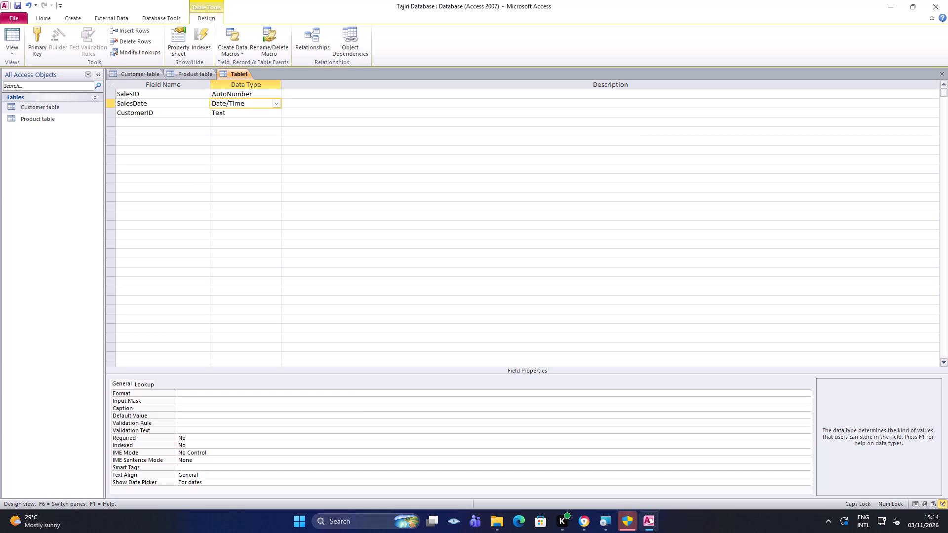
left_click(276, 111)
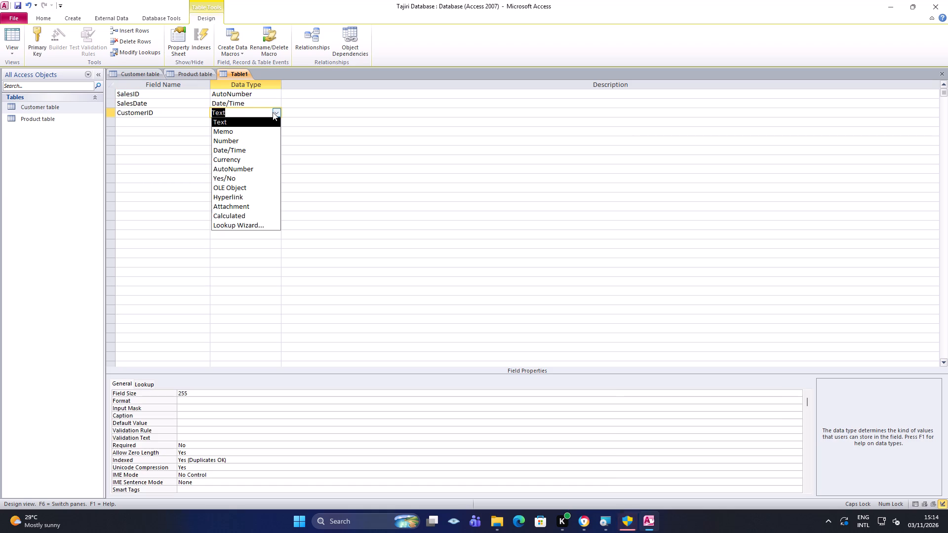
left_click(258, 145)
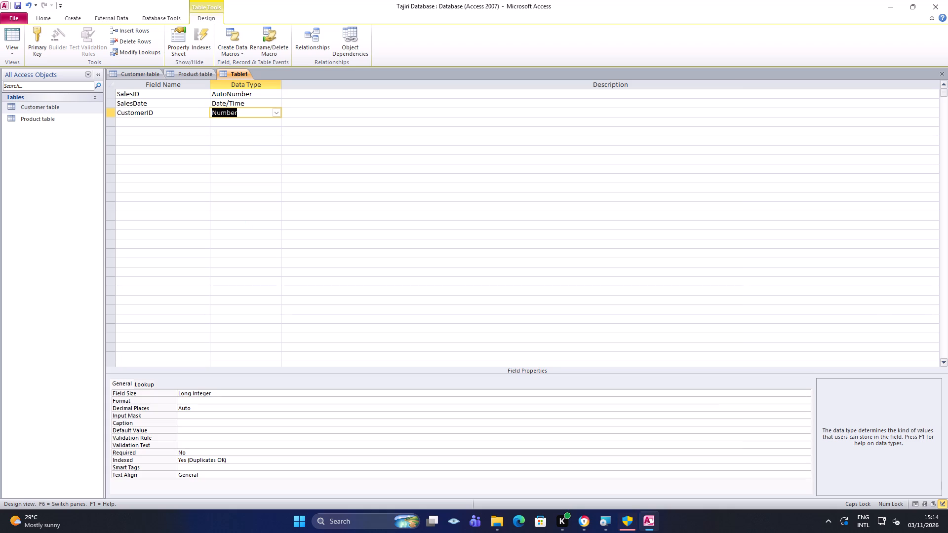
Add a fourth field named ProductID with the Number data type below CustomerID.
left_click(164, 123)
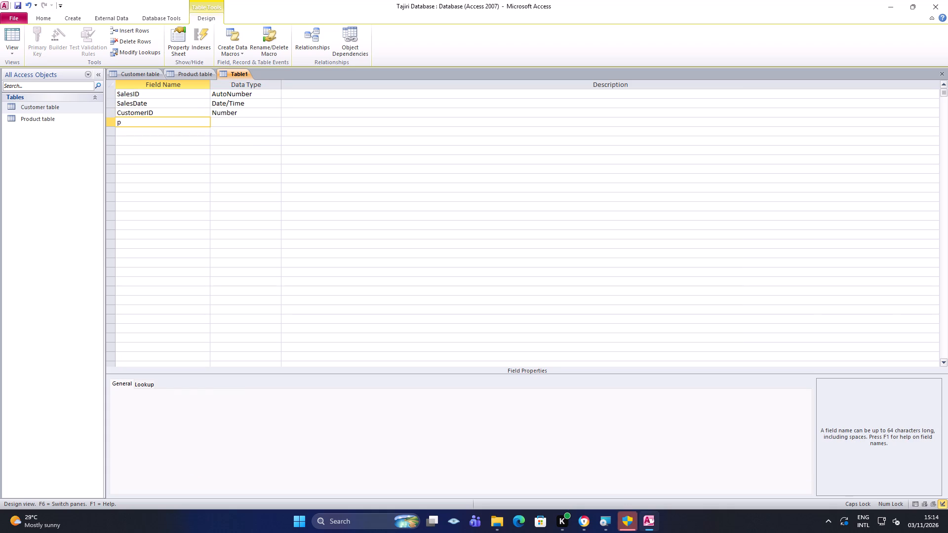
key("BackSpace")
key("p")
type("ru")
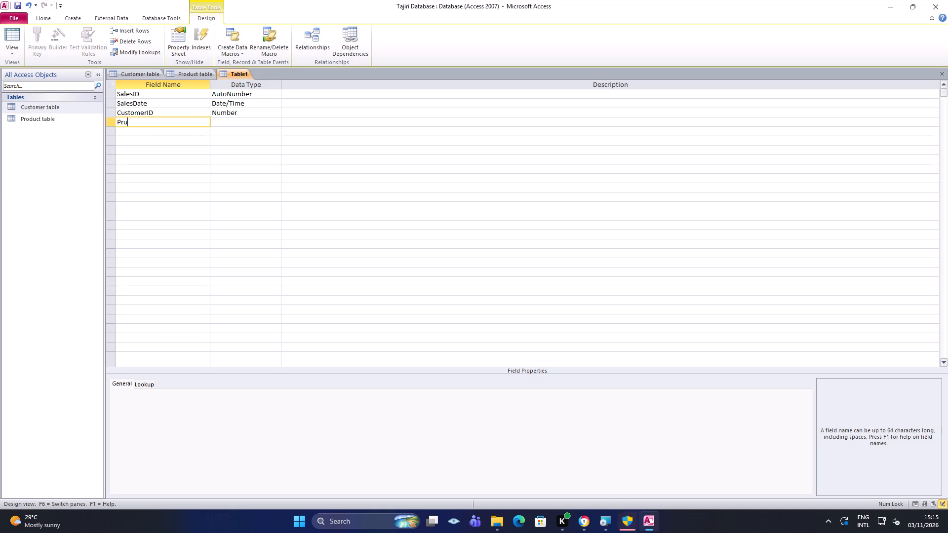
key("BackSpace")
type("oduct")
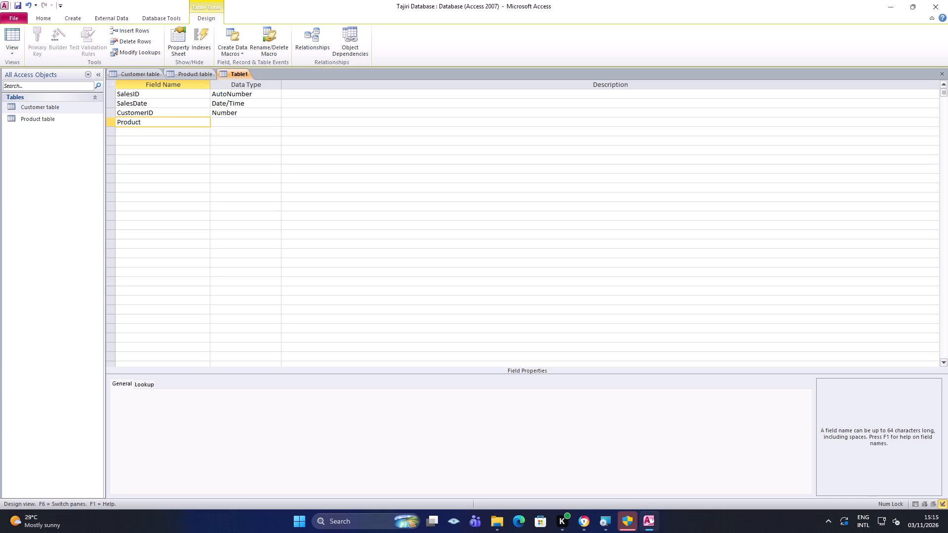
type("ID")
left_click(255, 120)
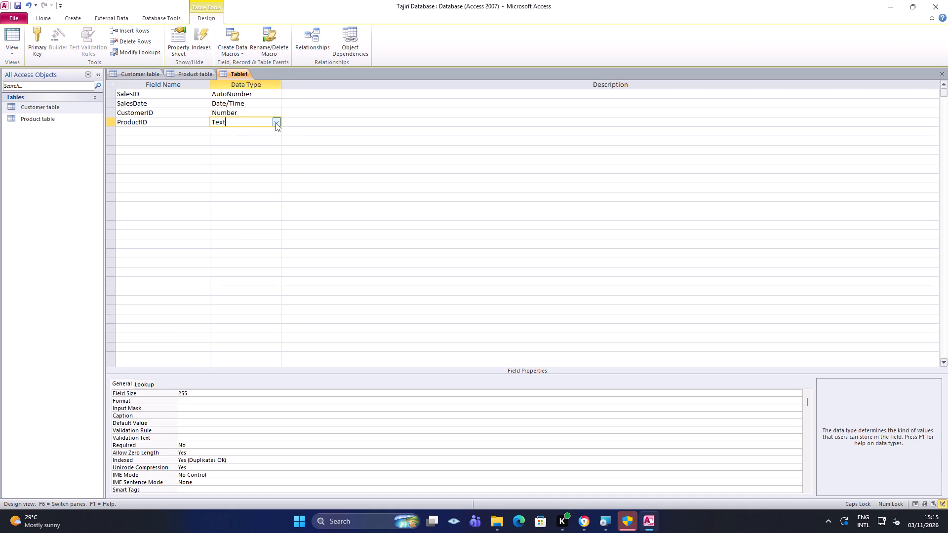
left_click(276, 123)
left_click(245, 148)
Add a fifth field named Quantity with the Number data type below ProductID.
left_click(170, 129)
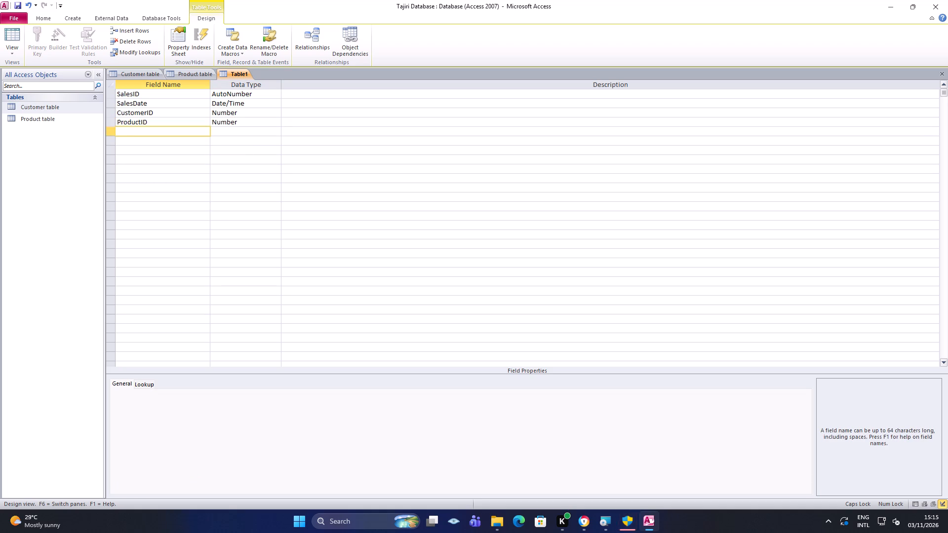
type("UANTI")
key("BackSpace")
key("BackSpace")
key("BackSpace")
key("BackSpace")
key("BackSpace")
key("BackSpace")
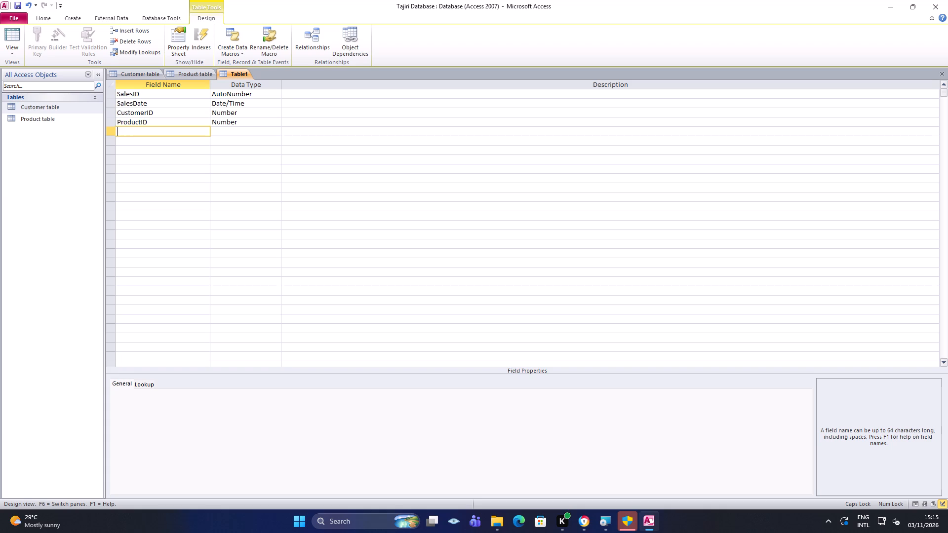
key("BackSpace")
key("BackSpace")
type("uant")
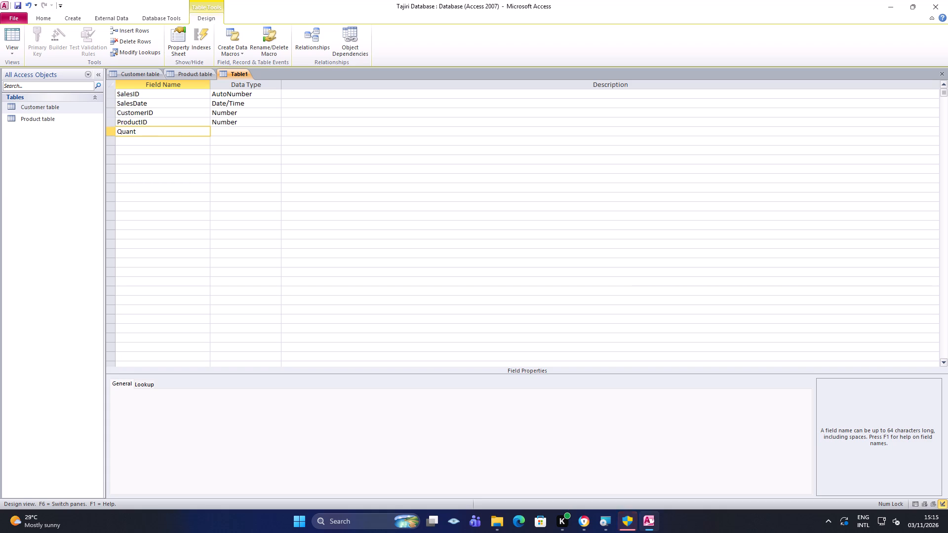
key("i")
type("ty")
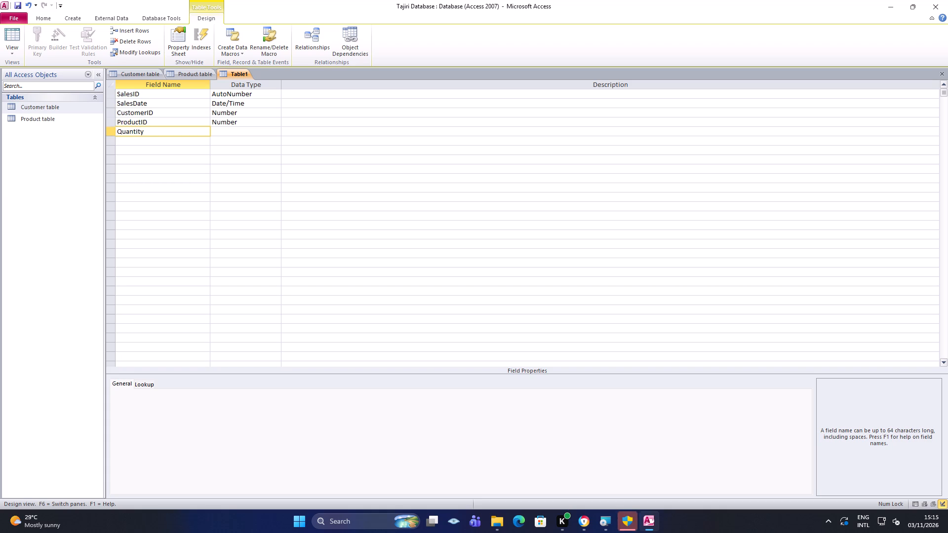
left_click(247, 131)
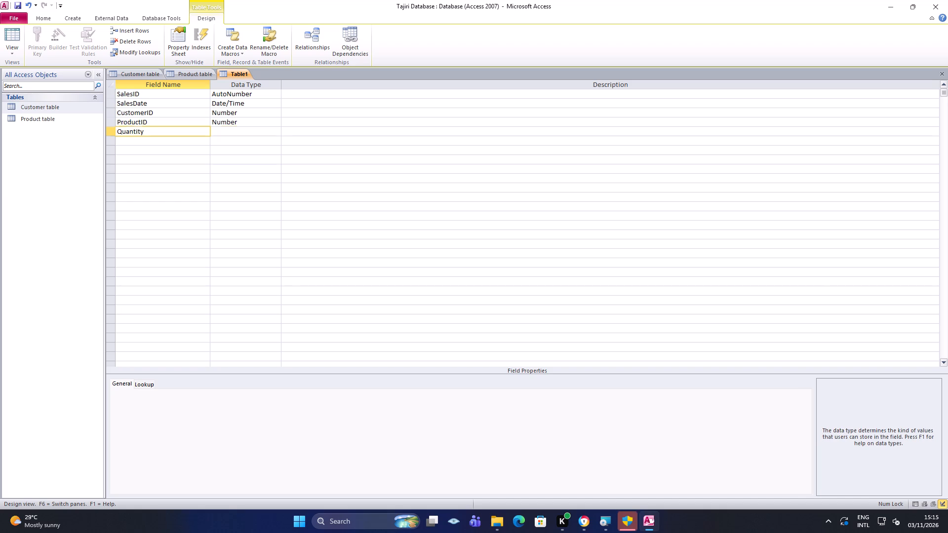
left_click(278, 130)
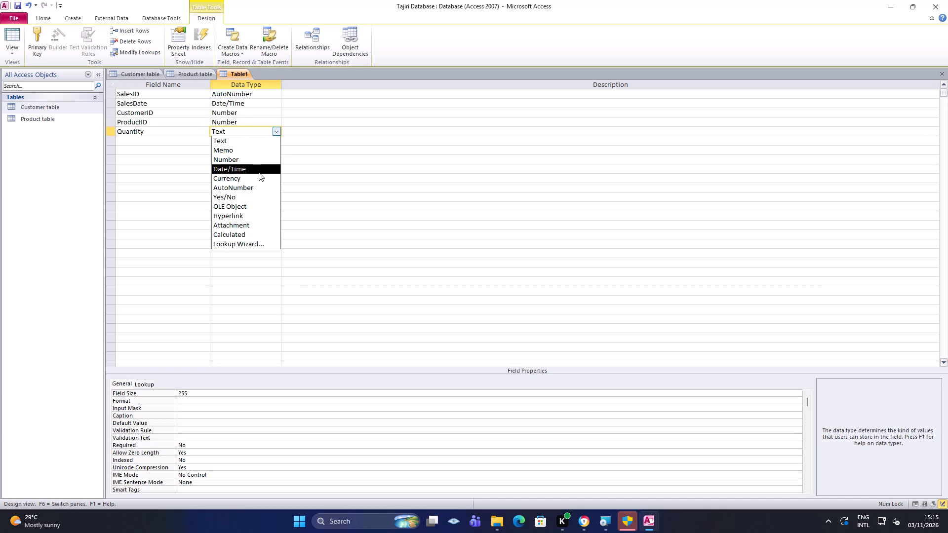
left_click(260, 160)
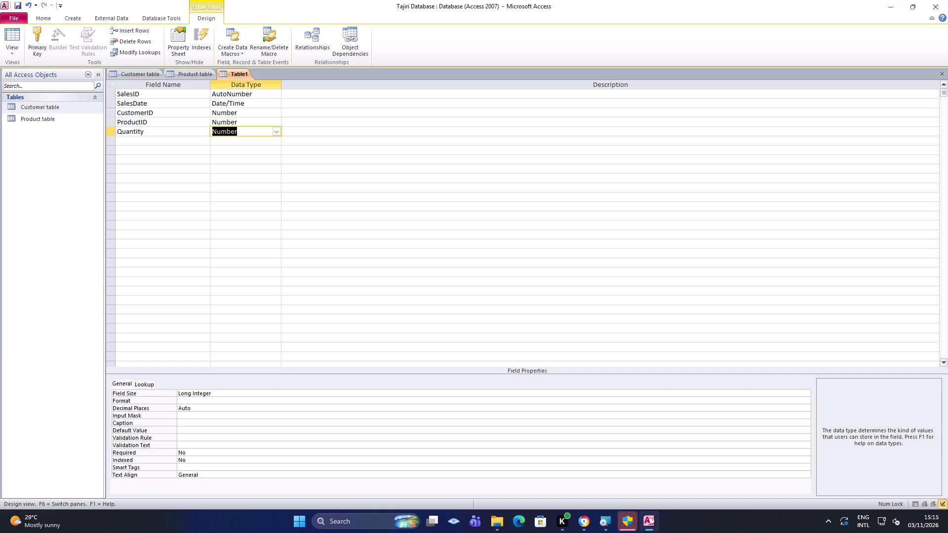
Add a sixth field named UnitPrice with the Currency data type below Quantity.
left_click(198, 142)
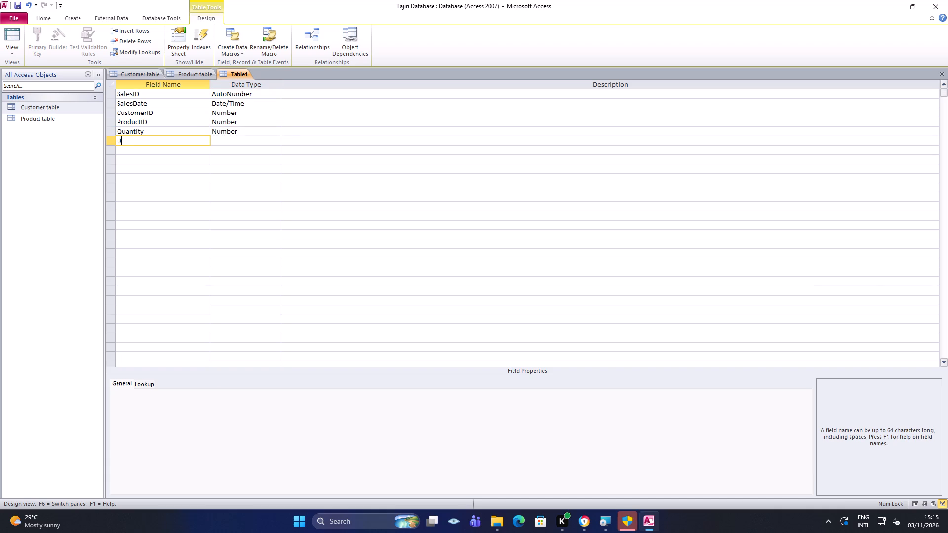
type("nit")
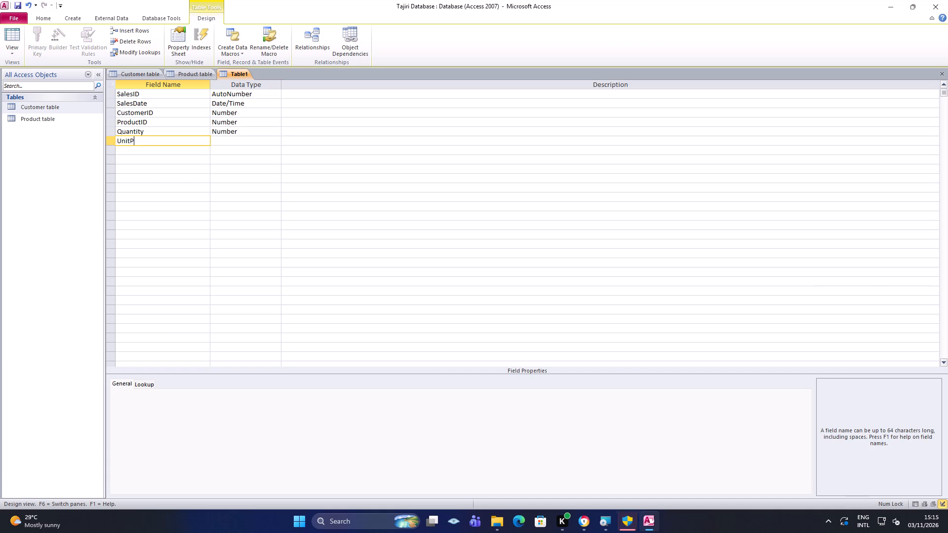
type("rice")
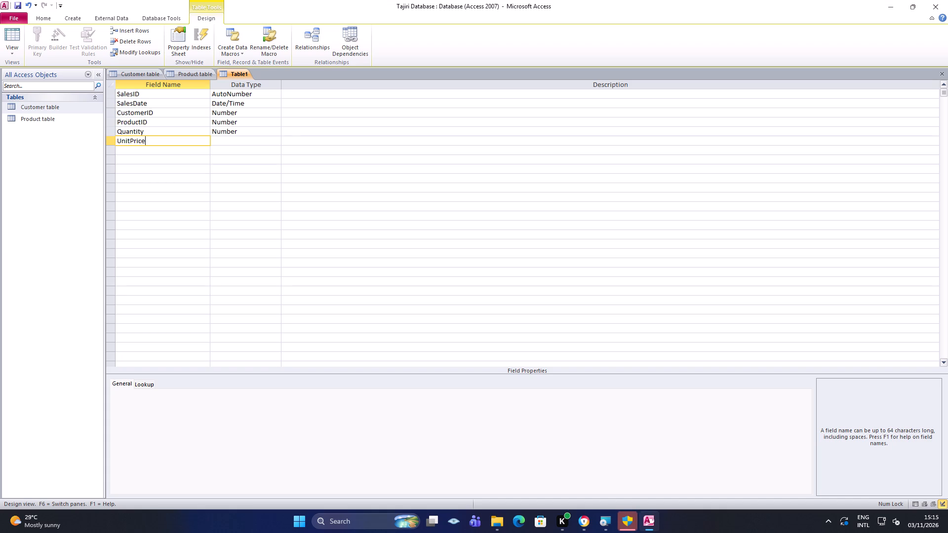
left_click(262, 139)
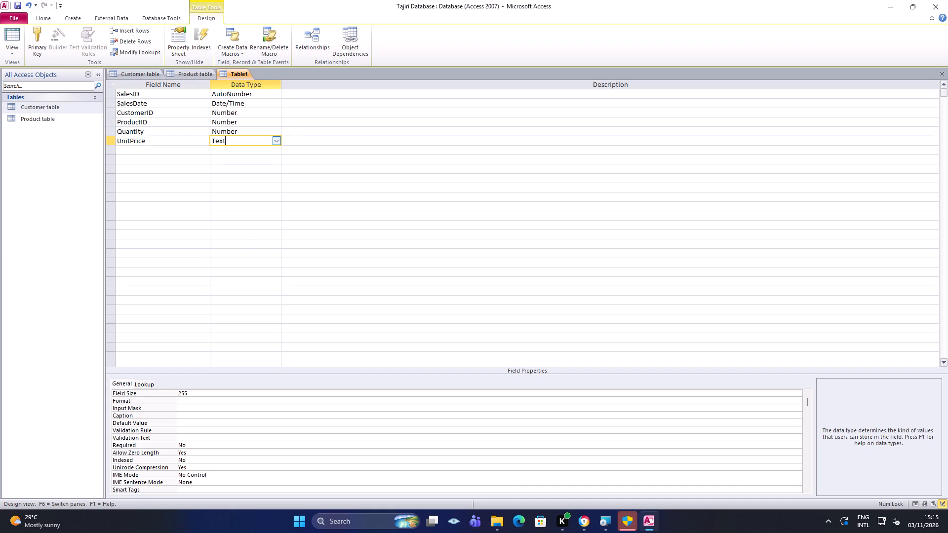
left_click(275, 141)
left_click(255, 185)
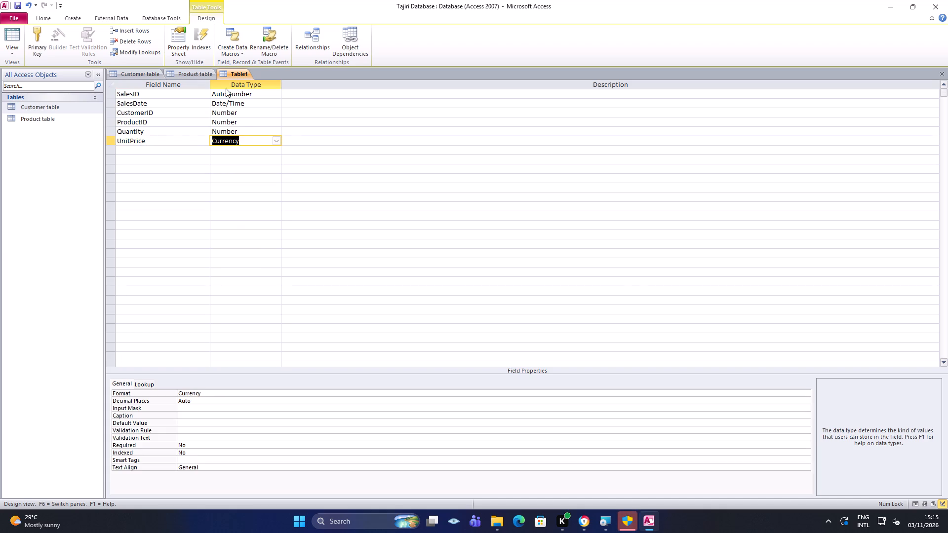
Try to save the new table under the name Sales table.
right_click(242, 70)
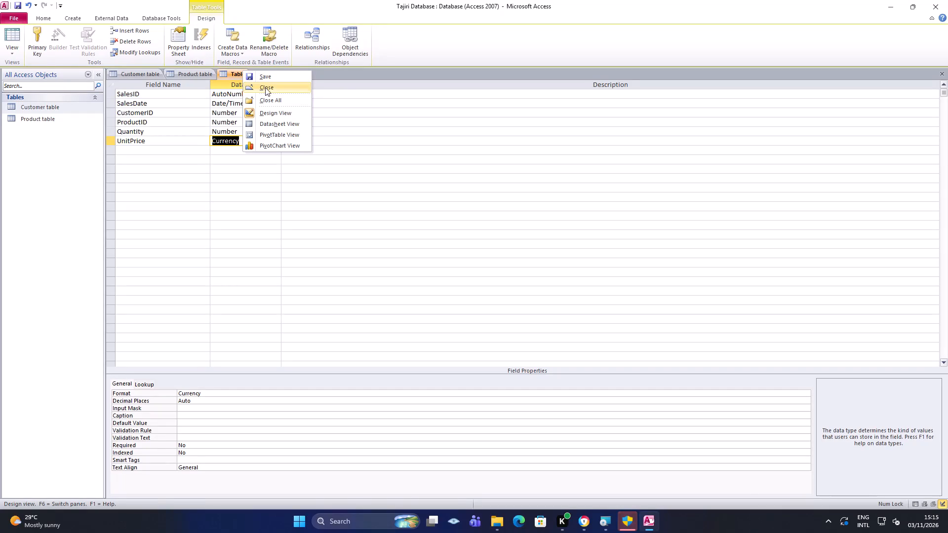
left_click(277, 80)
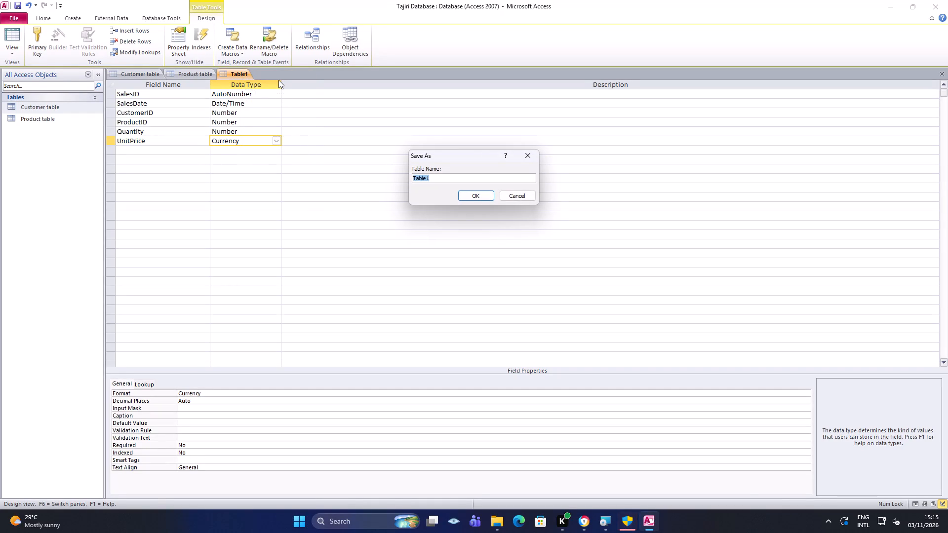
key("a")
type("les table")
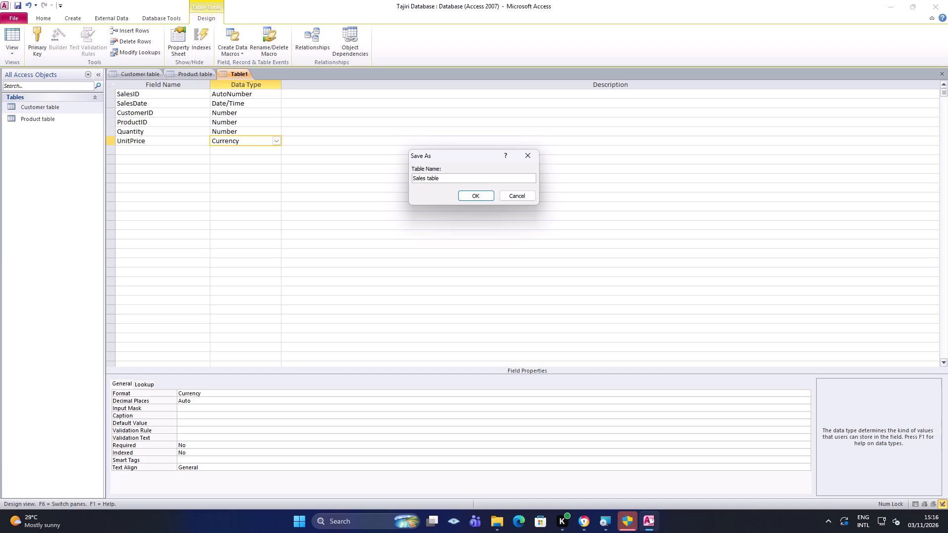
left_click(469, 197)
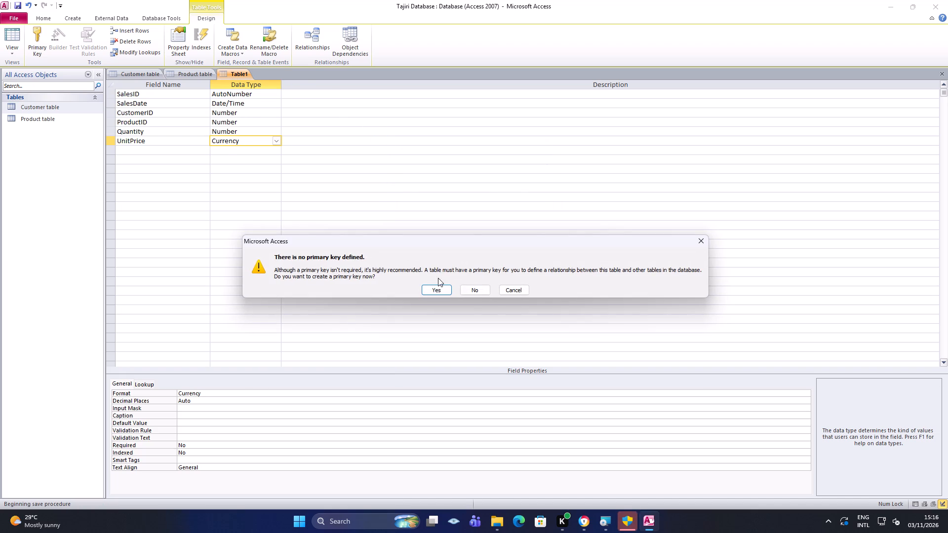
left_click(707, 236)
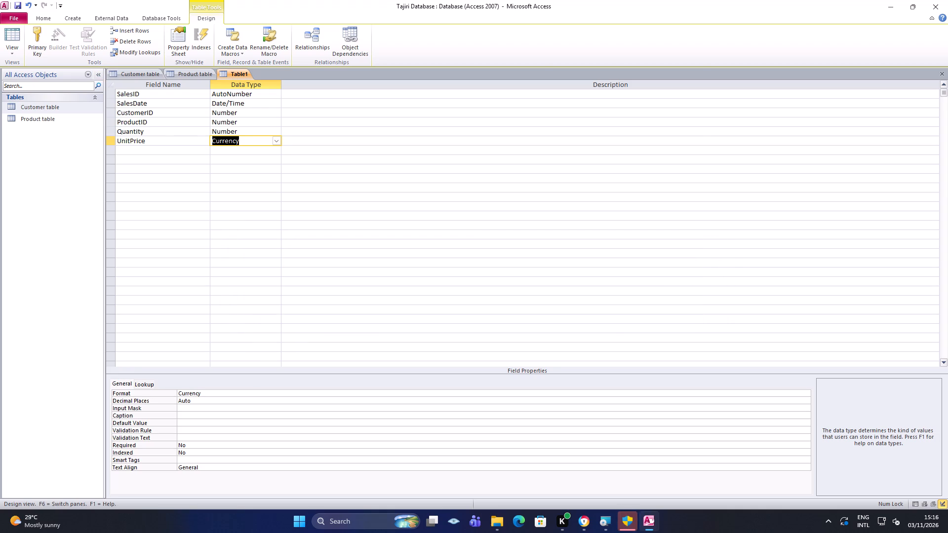
Set the SalesID field as the table's primary key.
left_click(107, 96)
right_click(107, 96)
left_click(132, 102)
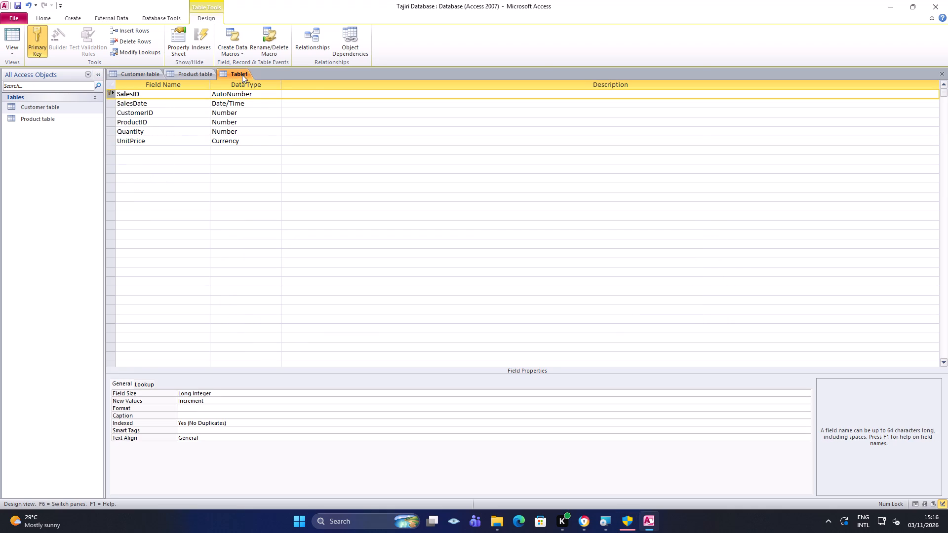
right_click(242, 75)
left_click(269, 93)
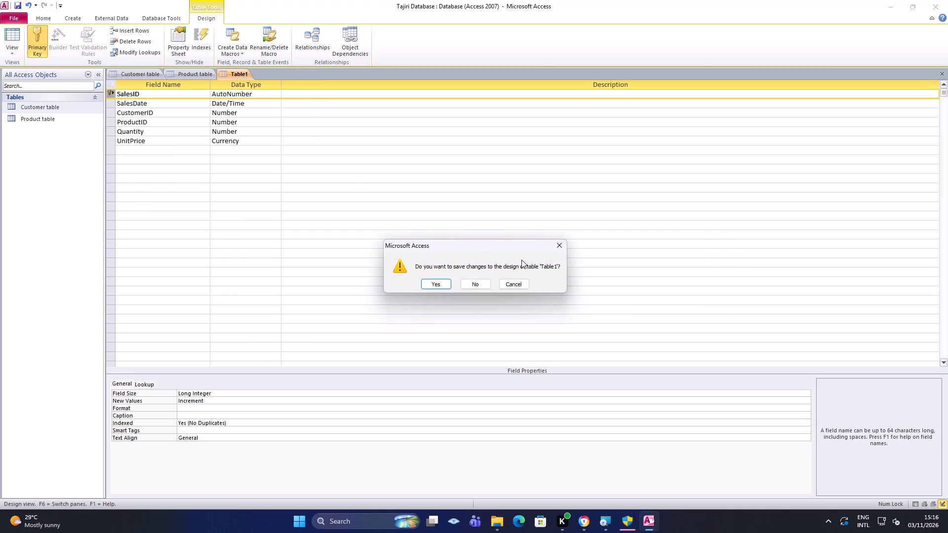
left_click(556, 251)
Save the new table under the name Sales table.
right_click(244, 74)
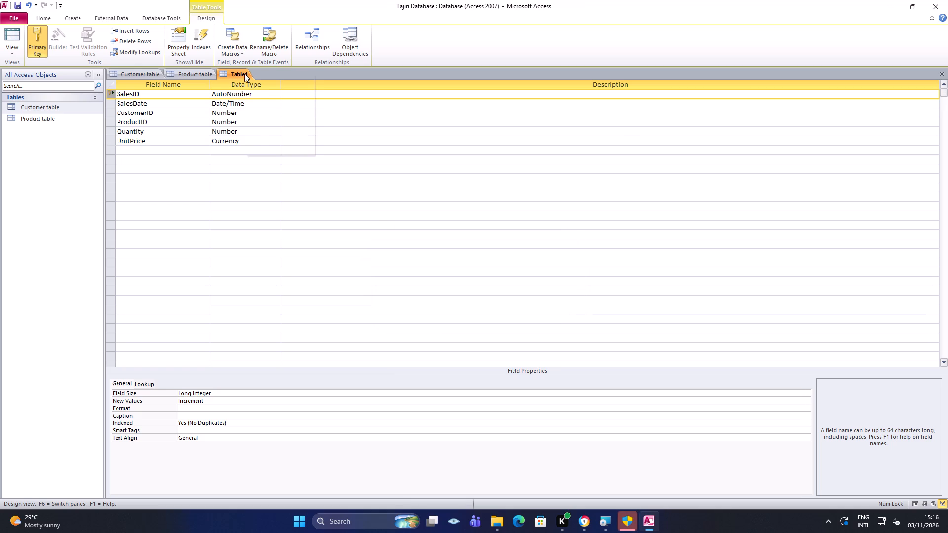
left_click(275, 84)
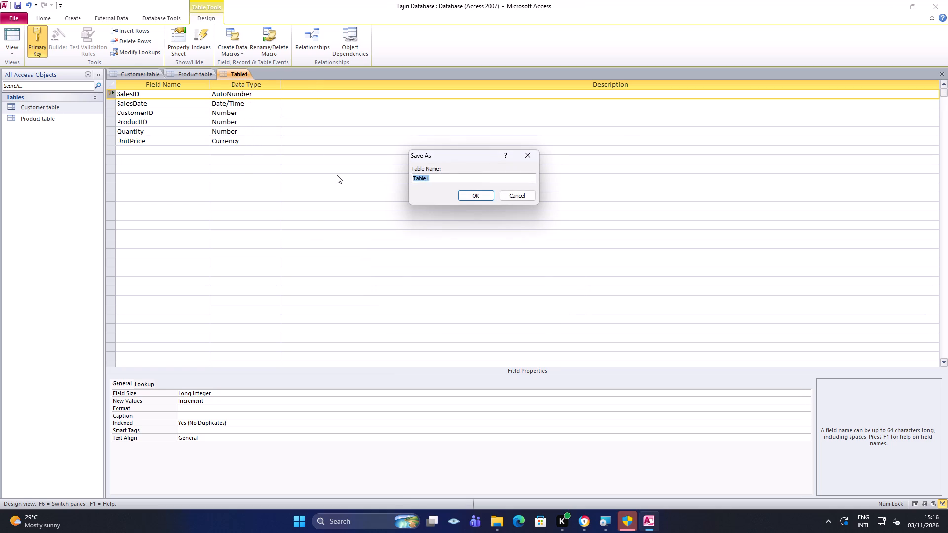
type("les table")
key("Return")
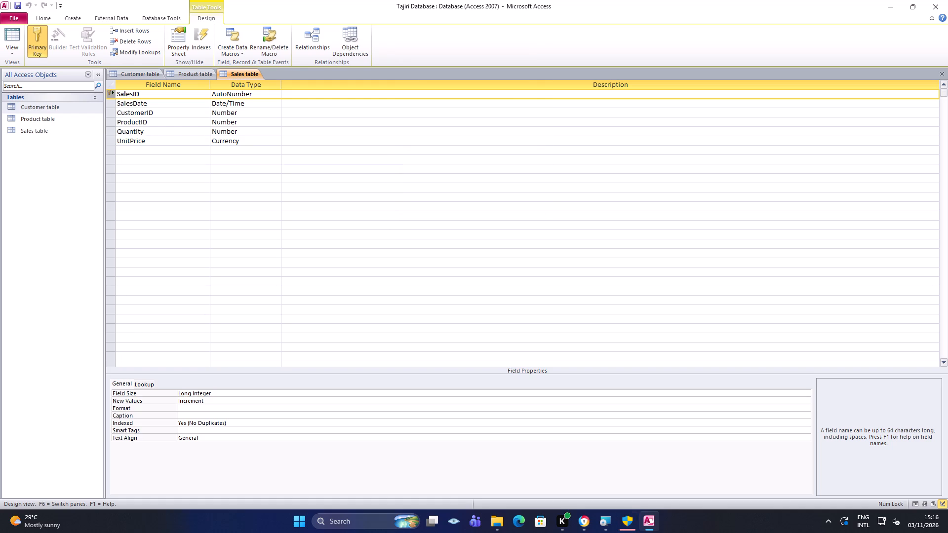
Save the Sales table once more and close all open tables.
right_click(242, 74)
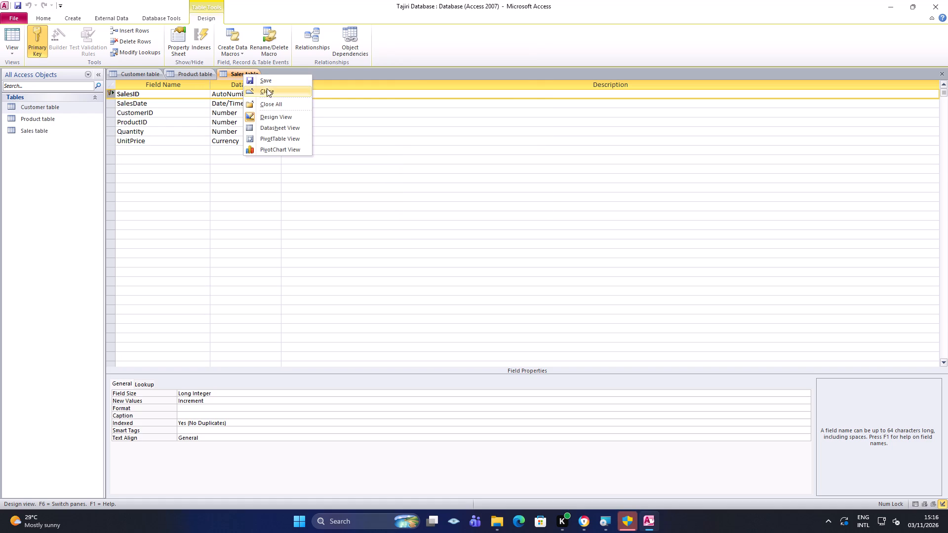
left_click(272, 80)
right_click(247, 71)
left_click(278, 99)
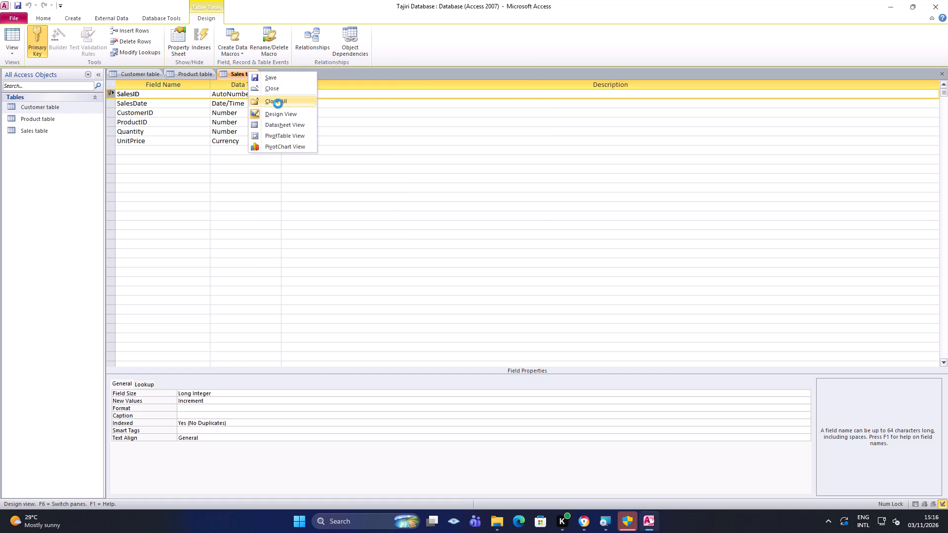
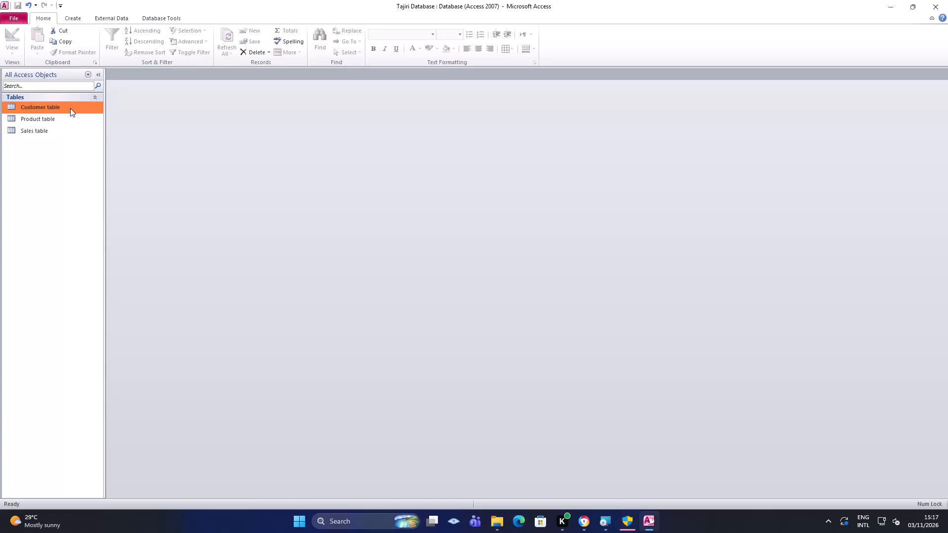
Open the Customer table and enter John as the customer name in the first record.
double_click(70, 108)
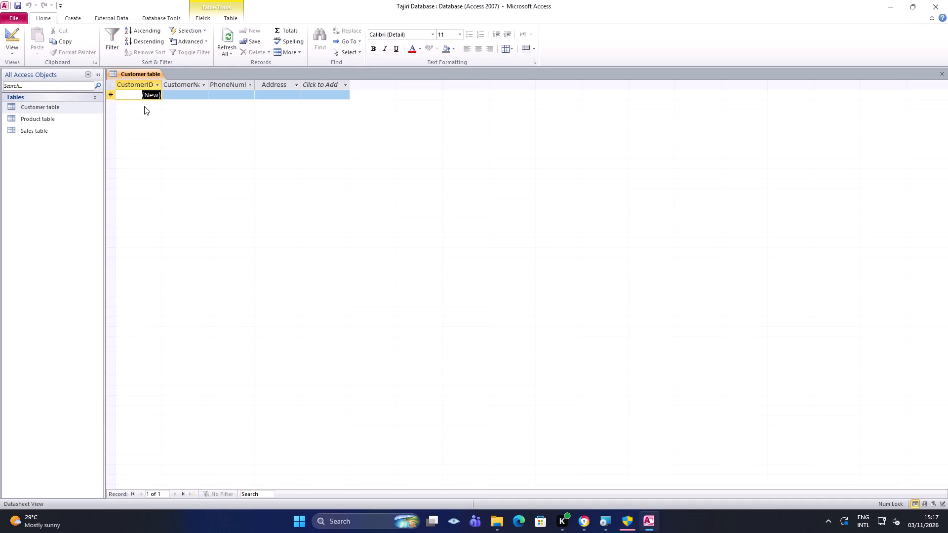
left_click(196, 93)
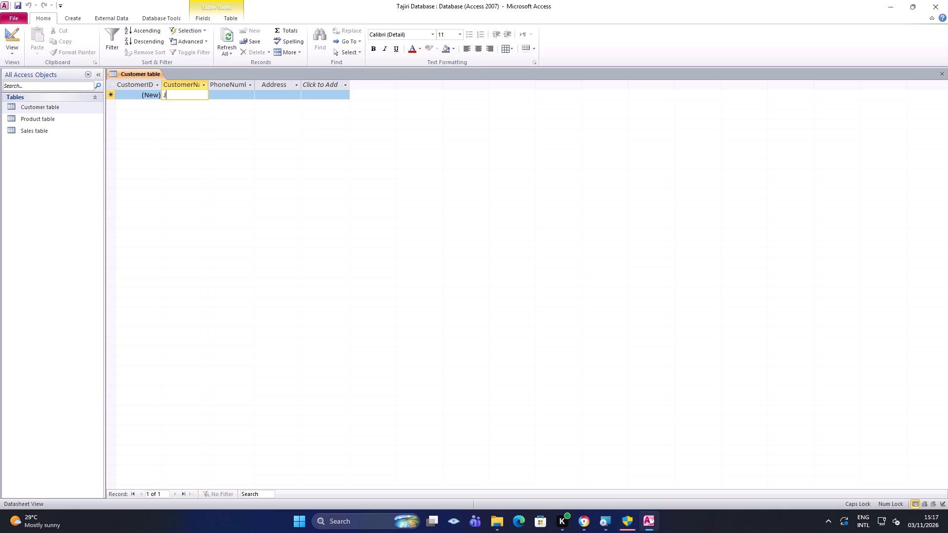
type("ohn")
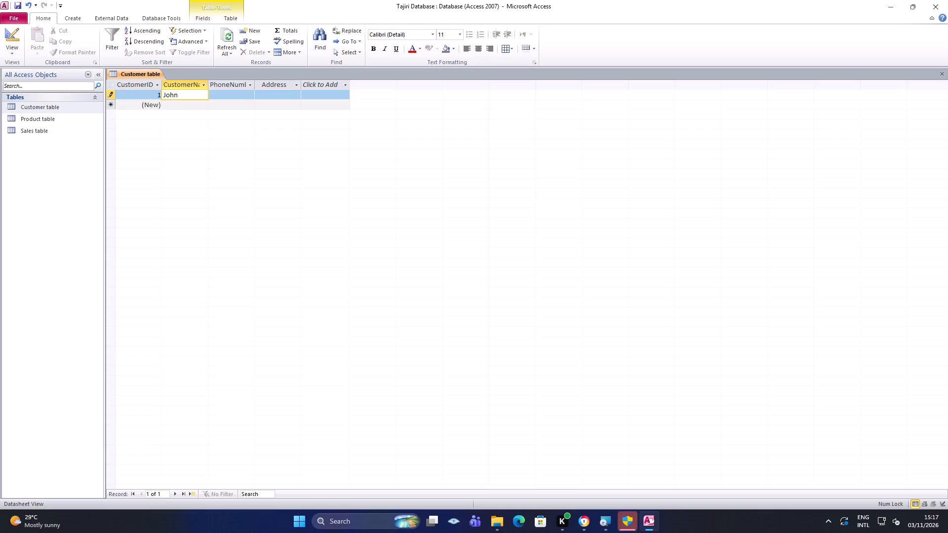
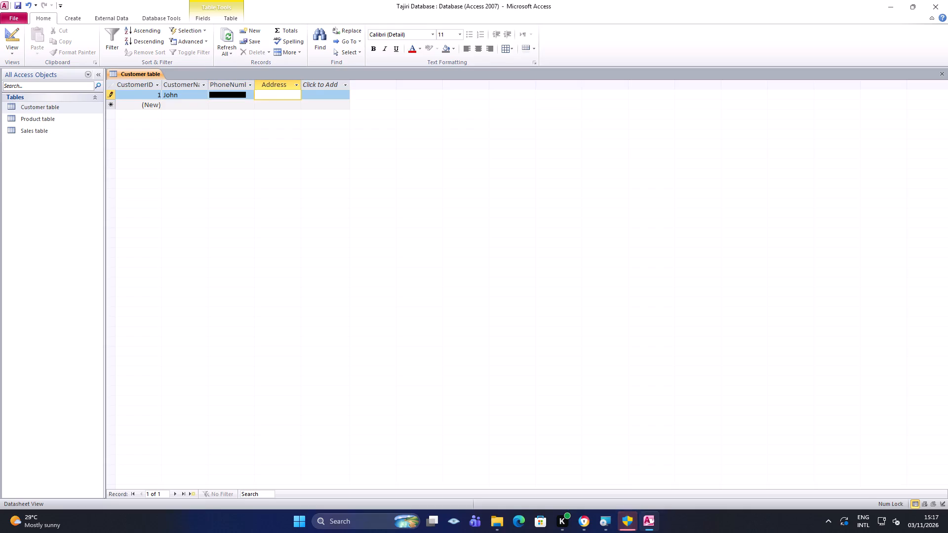
Enter Eldoret as the address in John's customer record and move to the customer name of a new record.
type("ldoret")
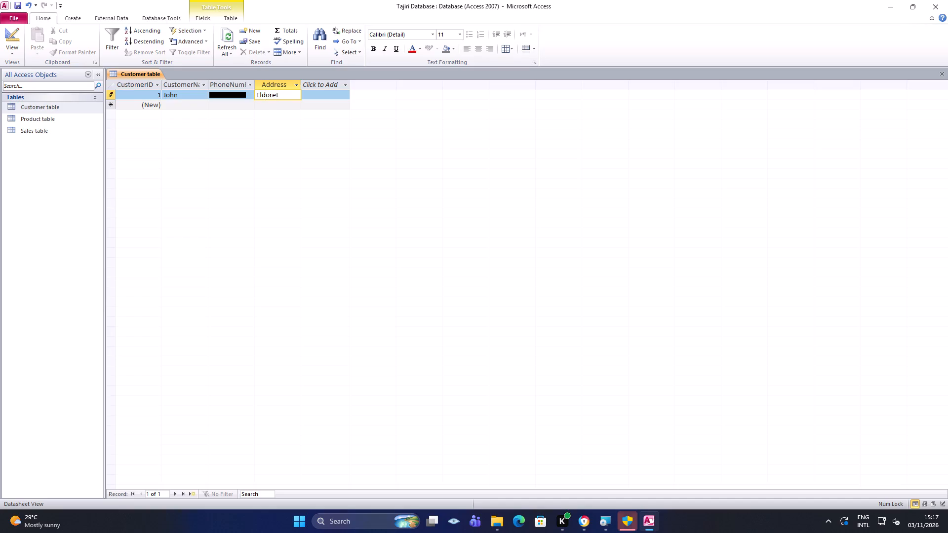
left_click(204, 107)
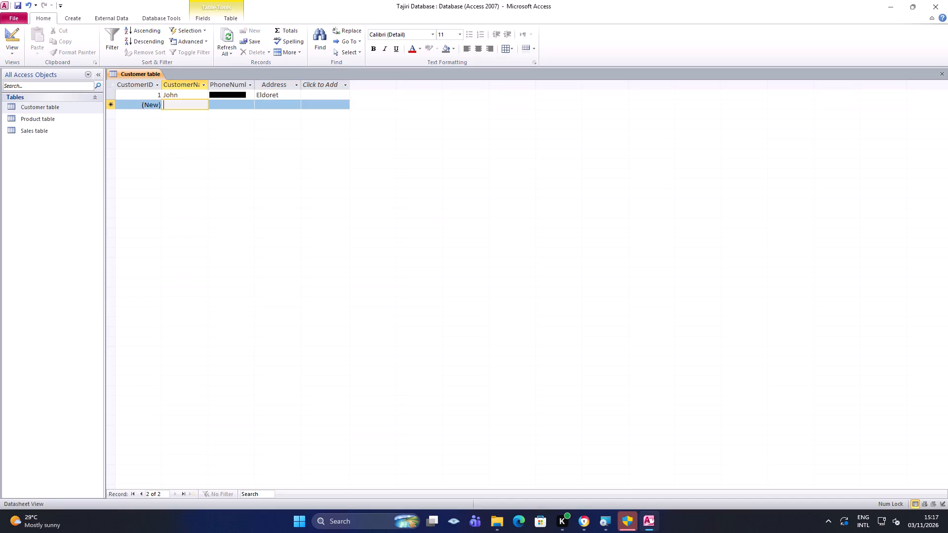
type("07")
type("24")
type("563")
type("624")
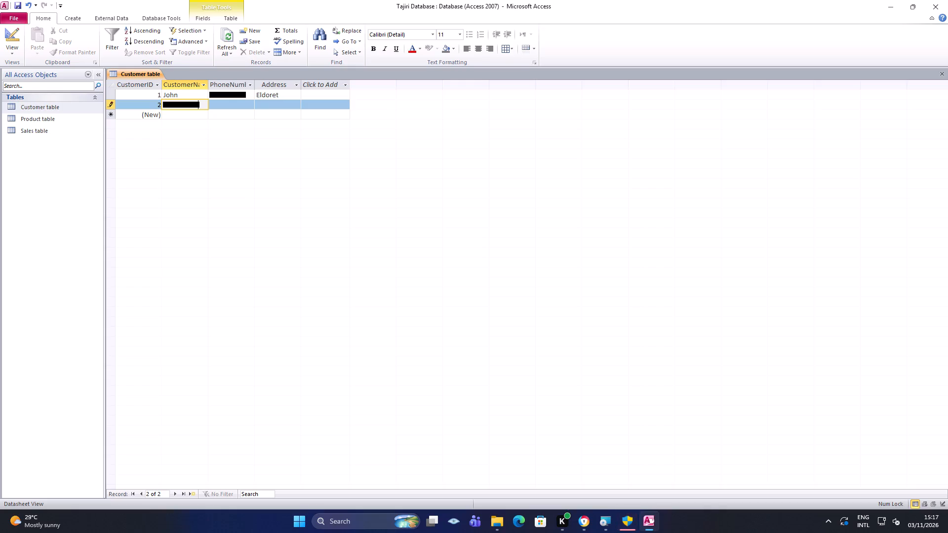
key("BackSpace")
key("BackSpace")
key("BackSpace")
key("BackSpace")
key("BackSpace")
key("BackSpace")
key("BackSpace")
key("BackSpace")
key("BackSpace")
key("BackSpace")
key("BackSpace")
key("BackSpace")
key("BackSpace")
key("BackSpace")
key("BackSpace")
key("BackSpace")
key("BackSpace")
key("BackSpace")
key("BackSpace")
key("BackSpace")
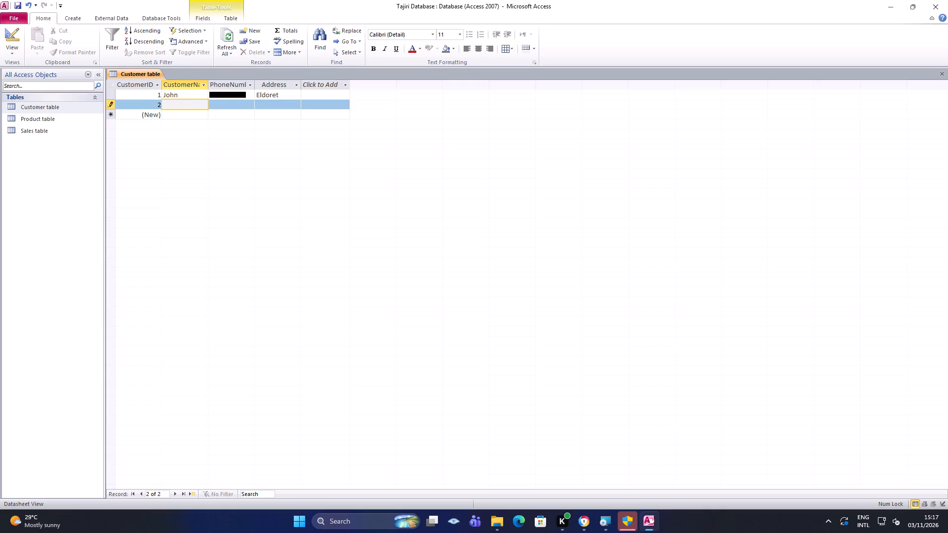
Enter Mary as the customer name in the second record of the Customer table.
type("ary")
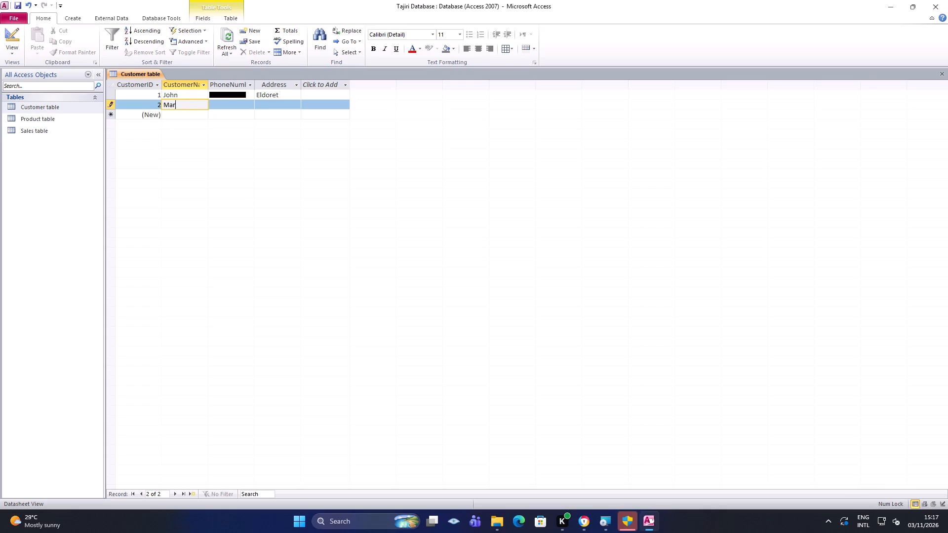
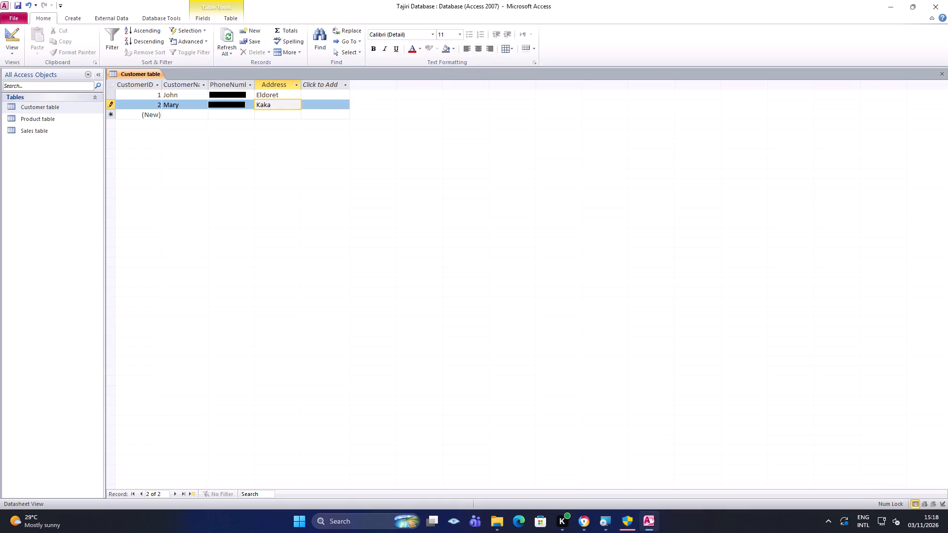
Complete the address in Mary's customer record as Kakamega.
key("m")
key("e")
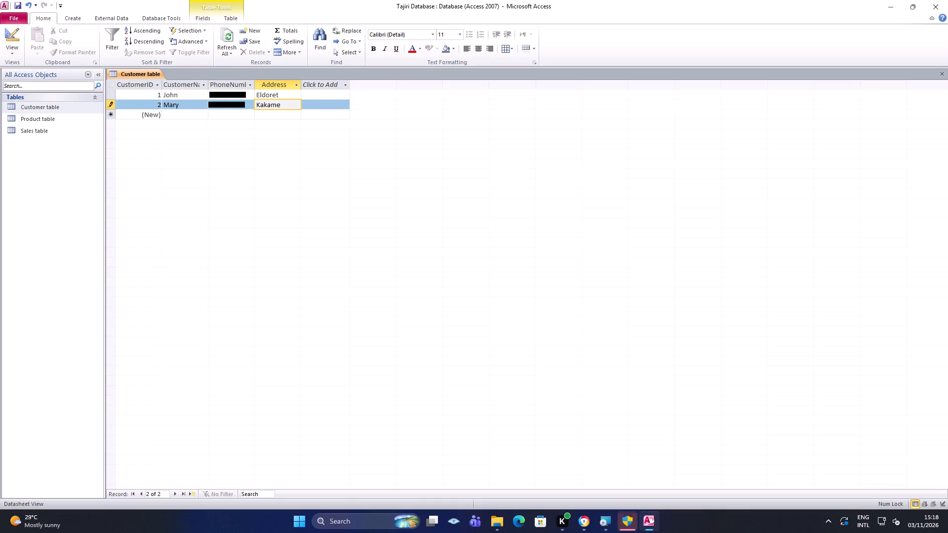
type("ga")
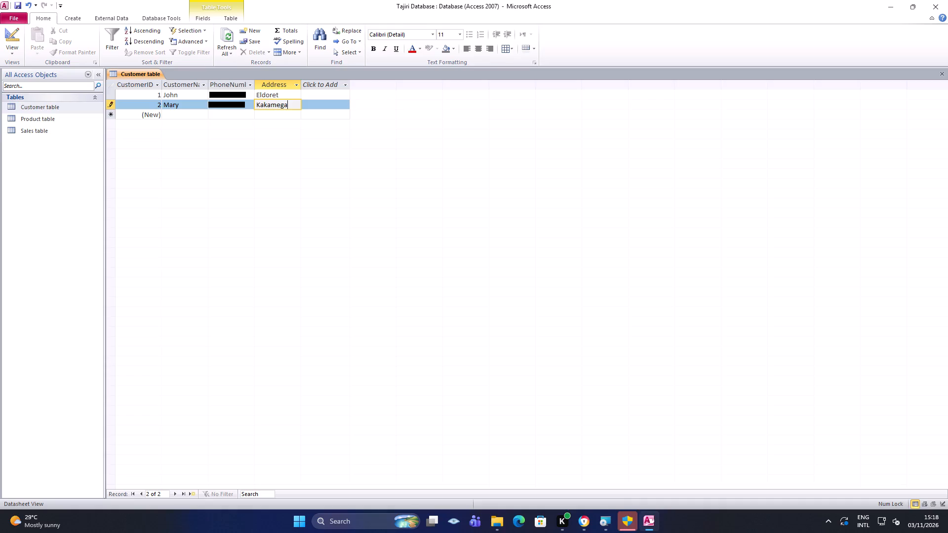
Start a third record in the Customer table with a customer name beginning with Pet.
left_click(198, 117)
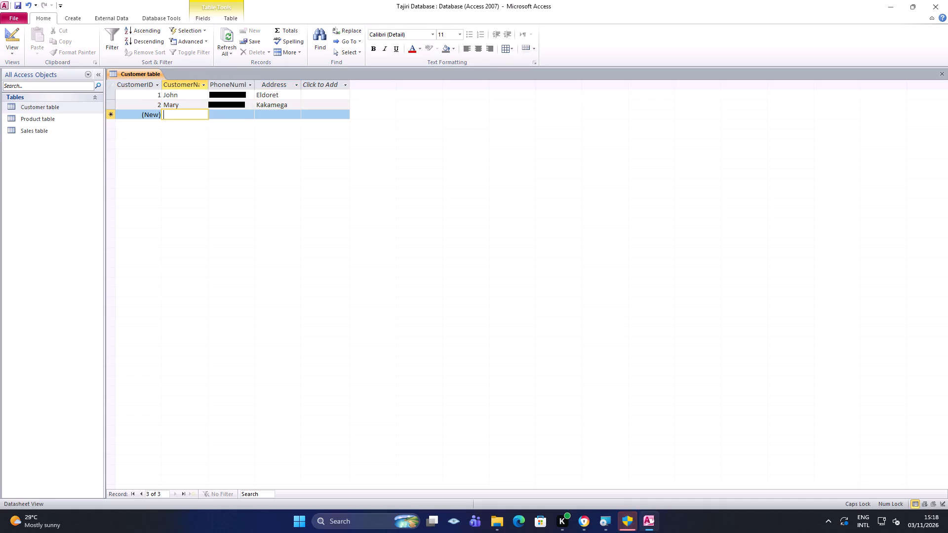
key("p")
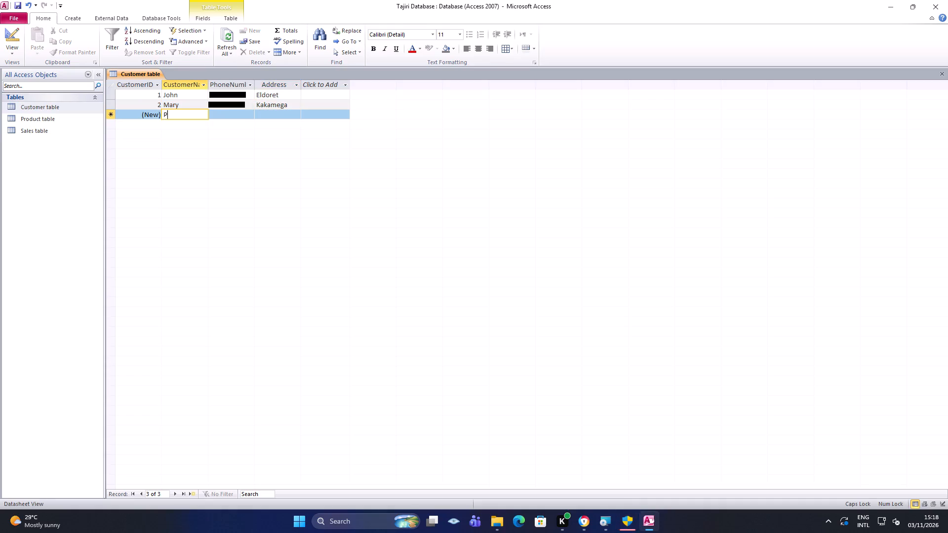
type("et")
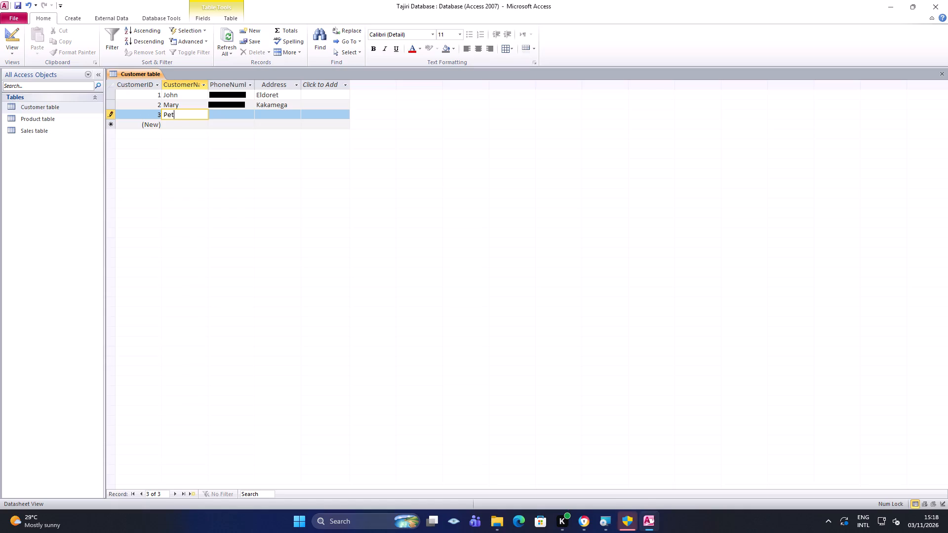
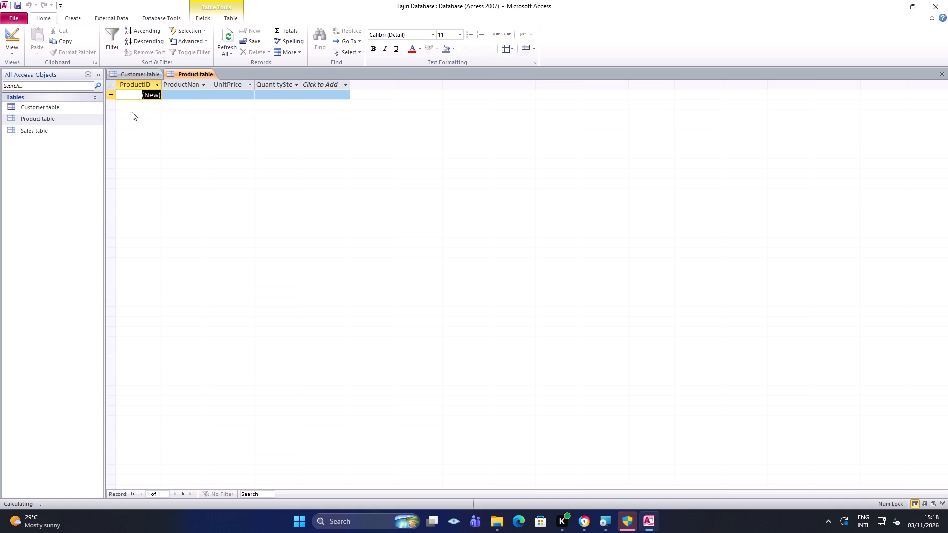
Enter the first Product table record: Sugar, unit price 150, quantity in stock 50.
left_click(184, 94)
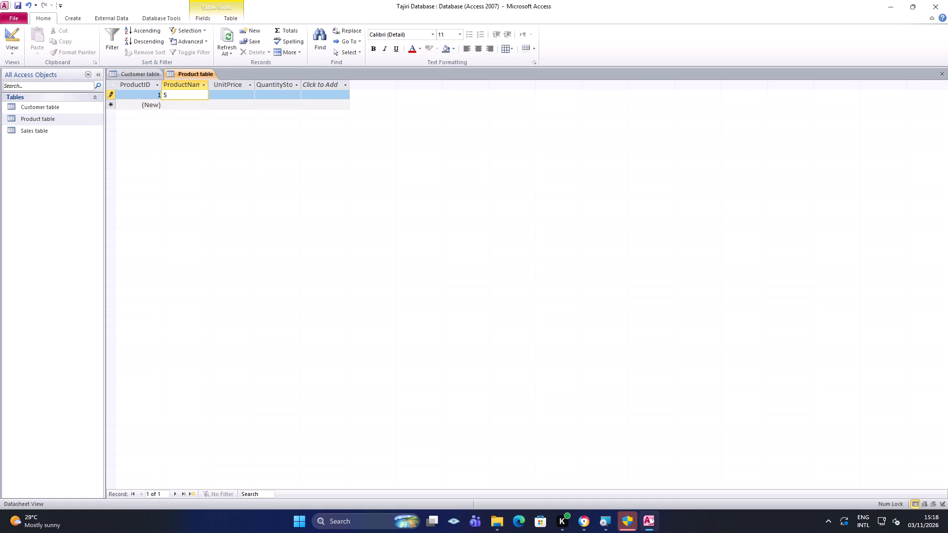
type("ugaa")
key("BackSpace")
key("r")
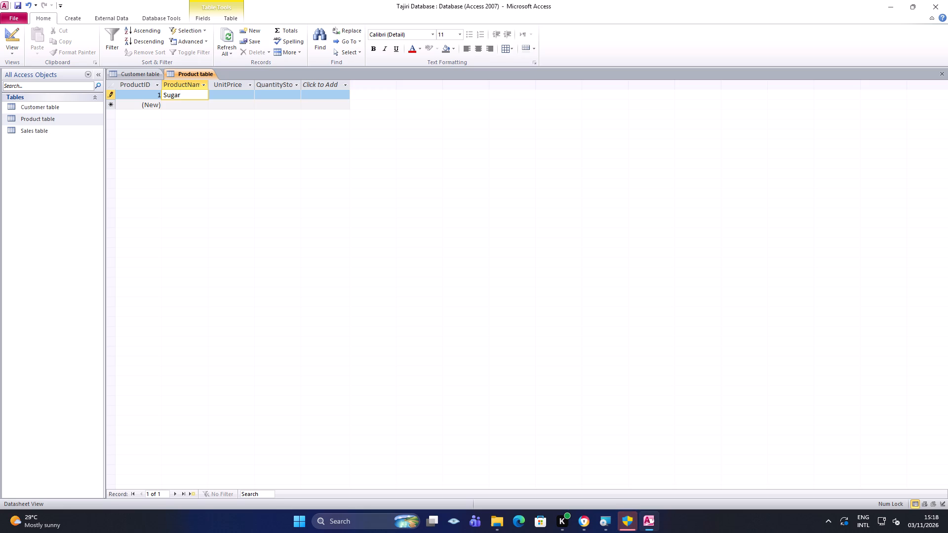
key("Tab")
type("15")
key("0")
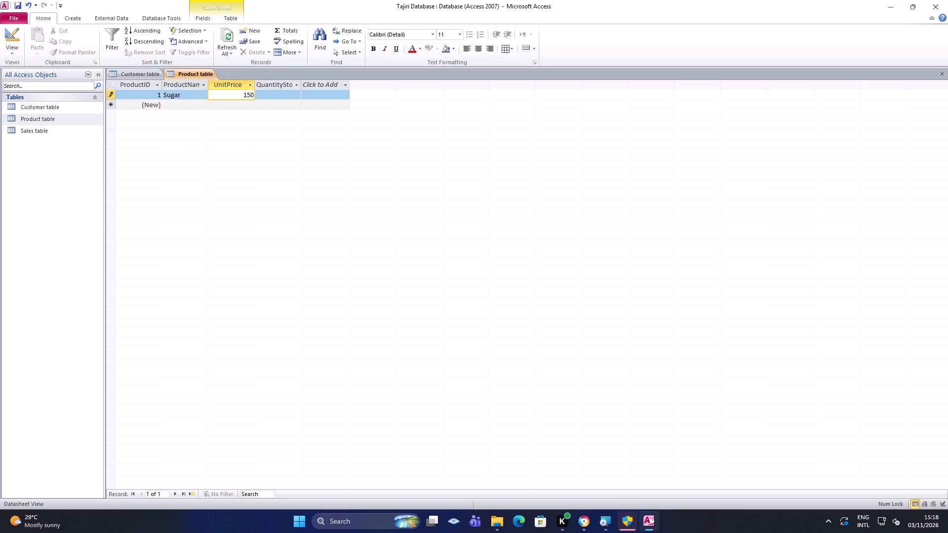
key("Tab")
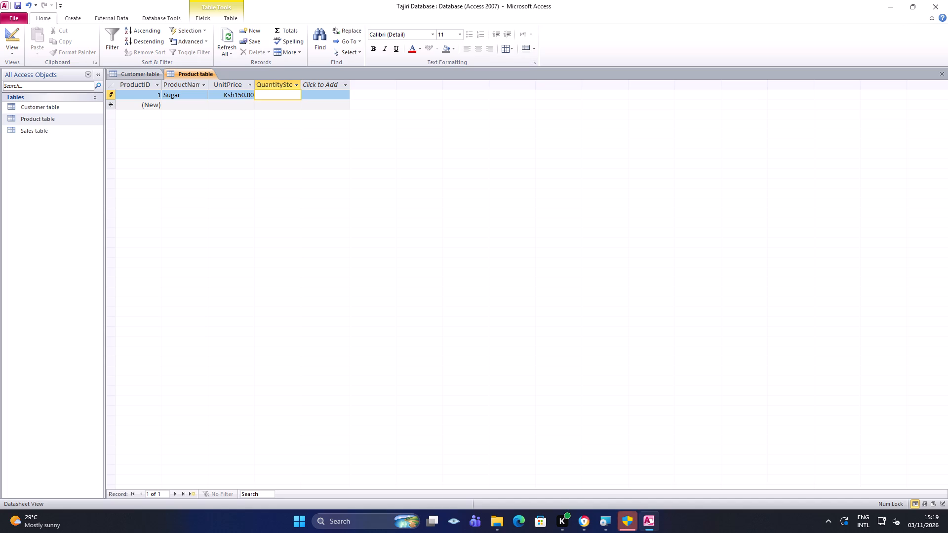
type("50")
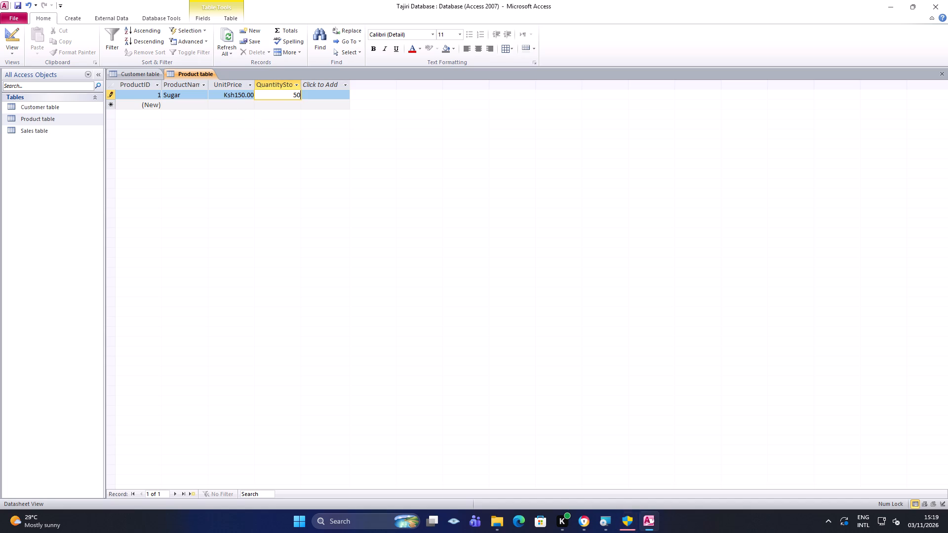
Add a second Product table record: Rice, unit price 200, quantity in stock 40.
left_click(191, 107)
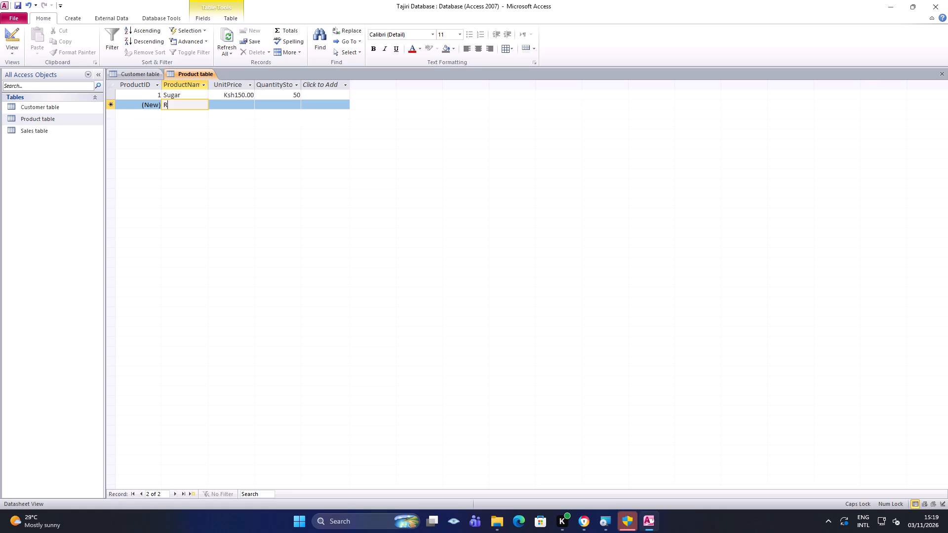
type("ice")
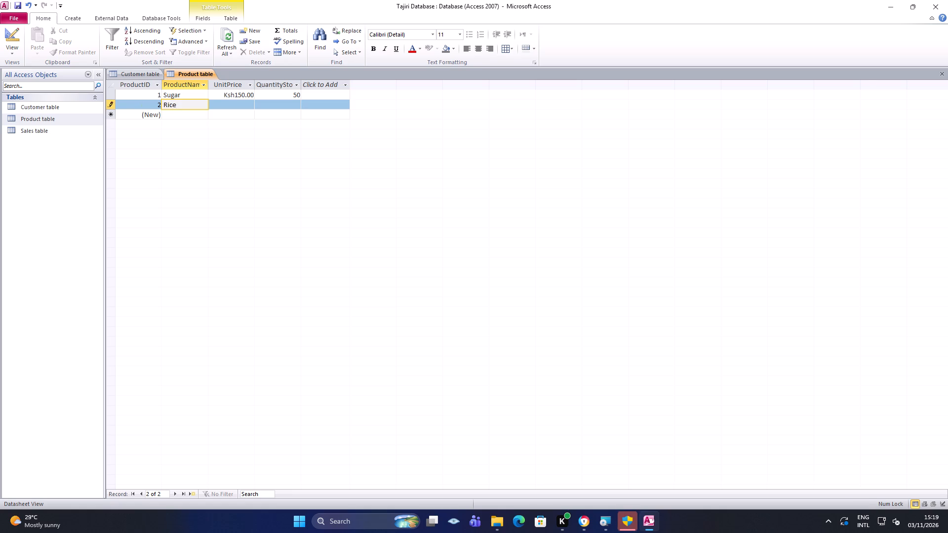
key("Tab")
type("200")
key("Tab")
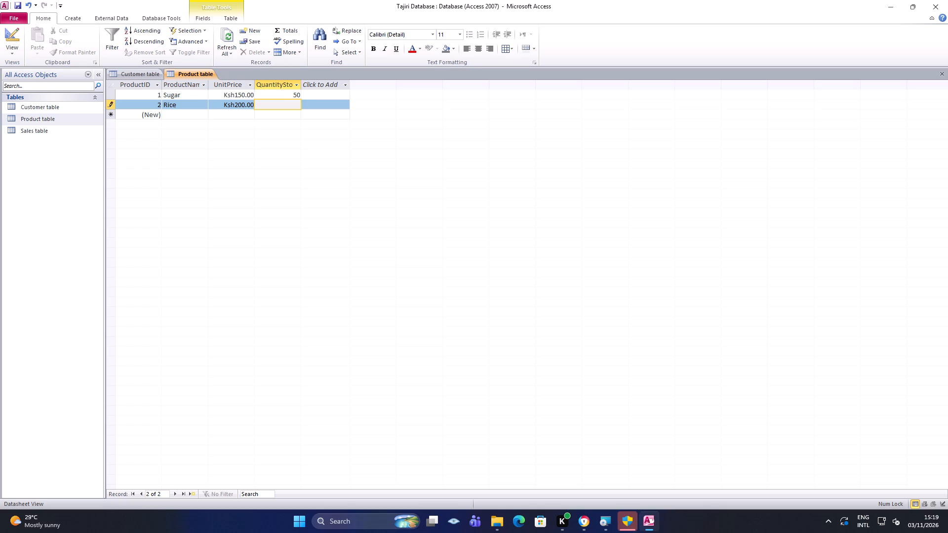
type("40")
Add a third Product table record: Cooking Oil, unit price 300, quantity in stock 30.
left_click(196, 114)
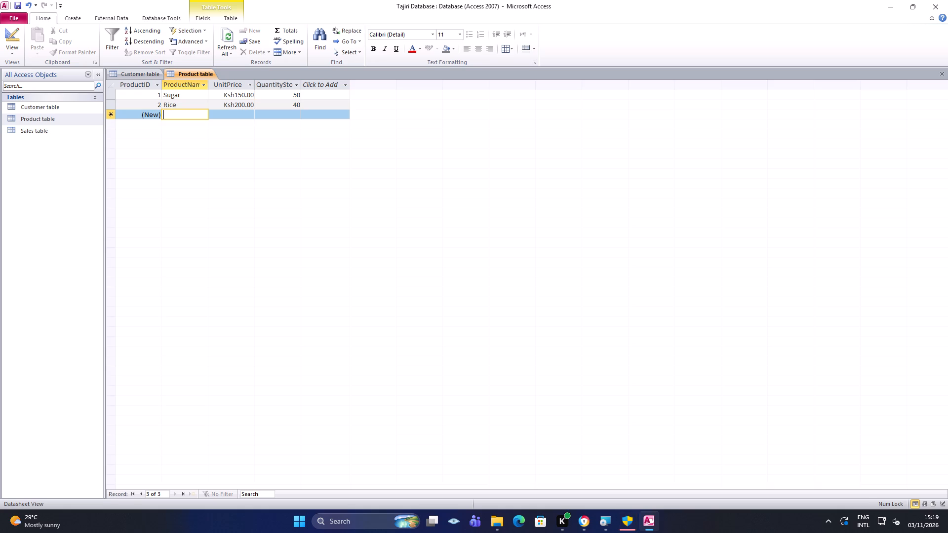
type("ooki")
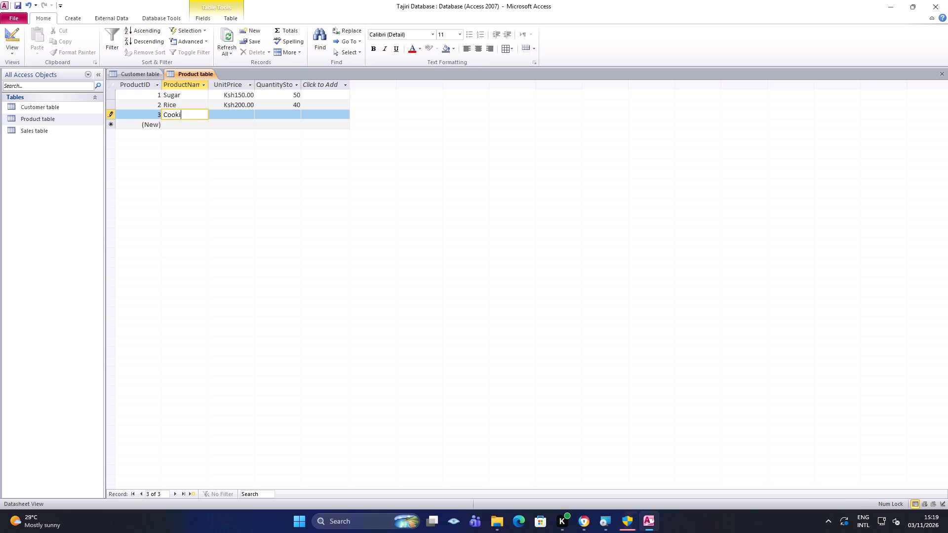
type("ng")
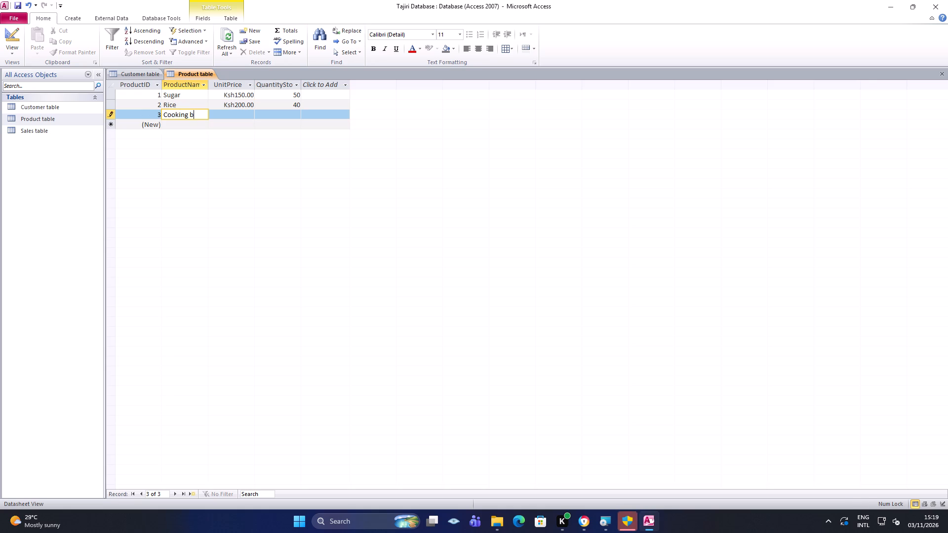
type("OI")
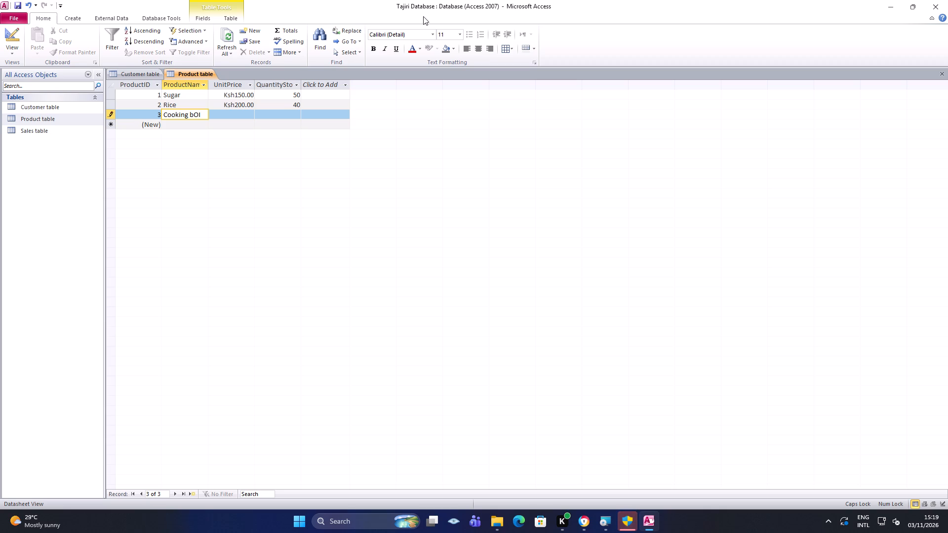
key("BackSpace")
key("BackSpace")
key("BackSpace")
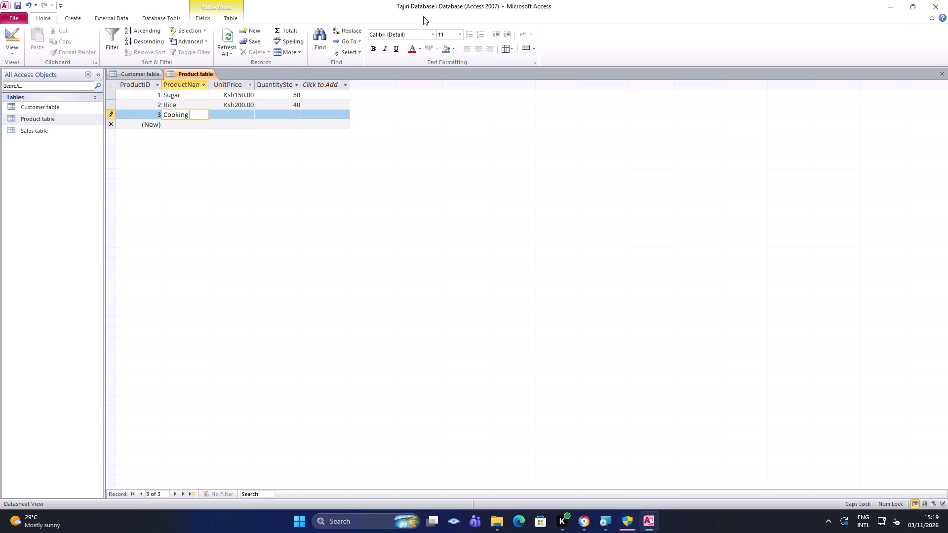
key("o")
type("il")
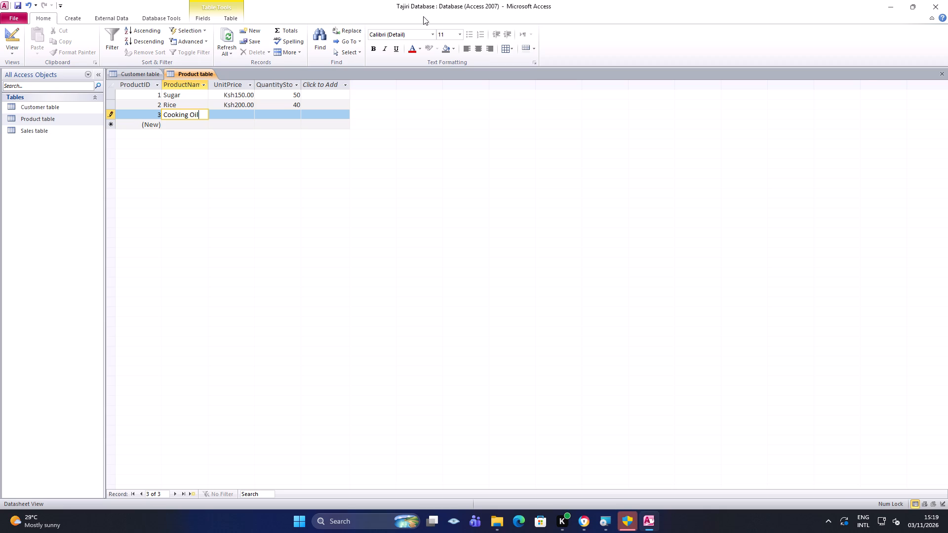
key("Tab")
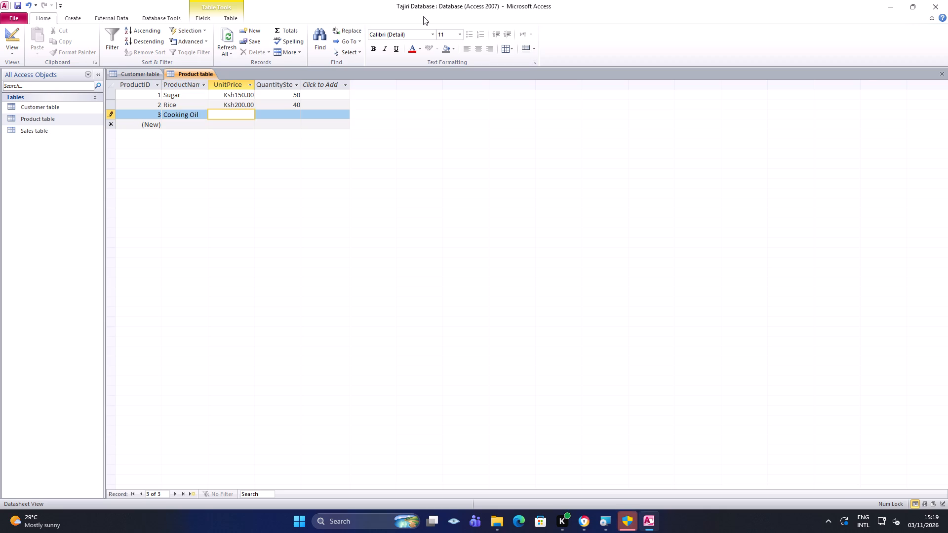
type("300")
key("Tab")
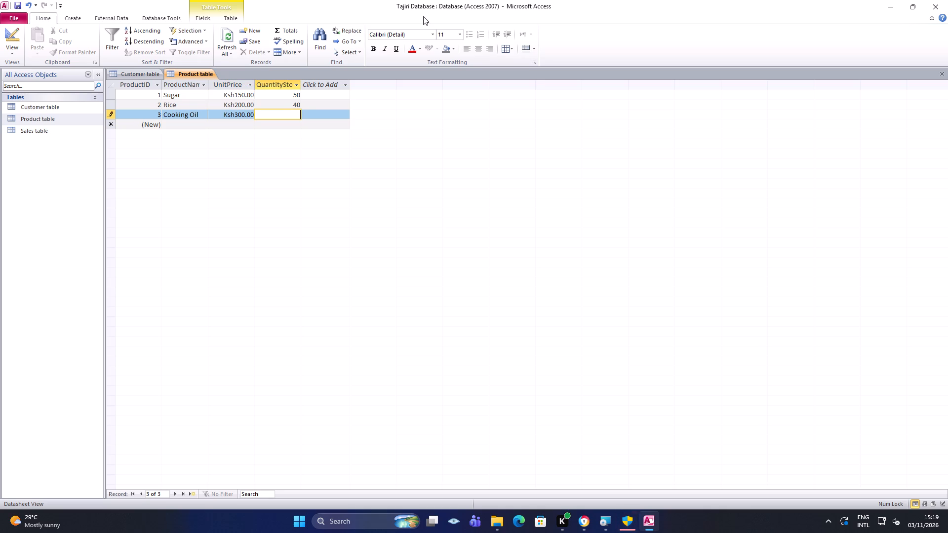
type("30")
Save the Product table.
right_click_drag(200, 77, 208, 77)
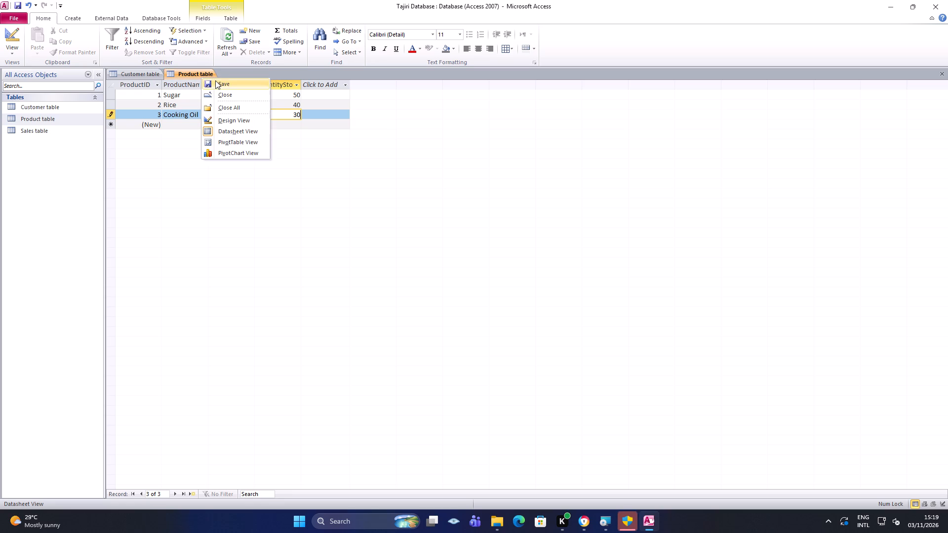
left_click(215, 80)
Open the Sales table for data entry.
left_click(49, 133)
left_click(49, 133)
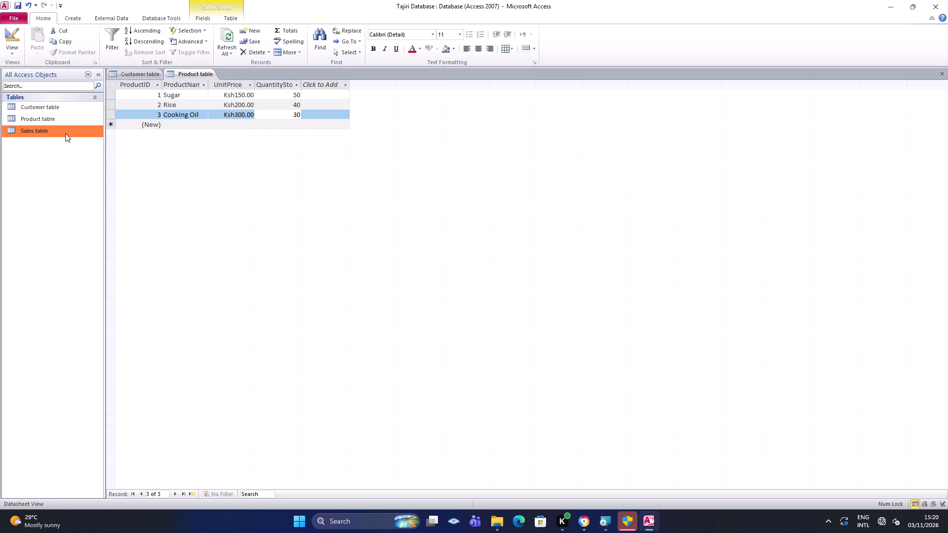
double_click(91, 132)
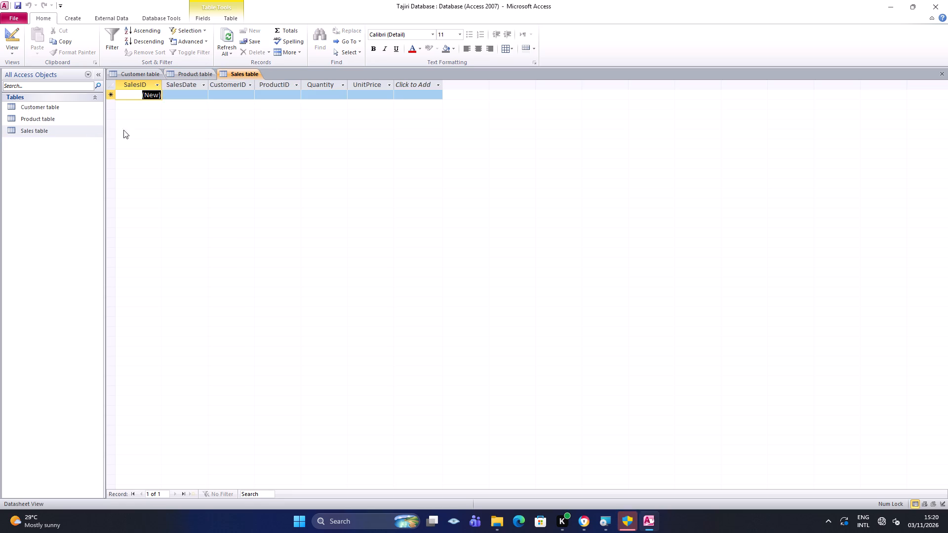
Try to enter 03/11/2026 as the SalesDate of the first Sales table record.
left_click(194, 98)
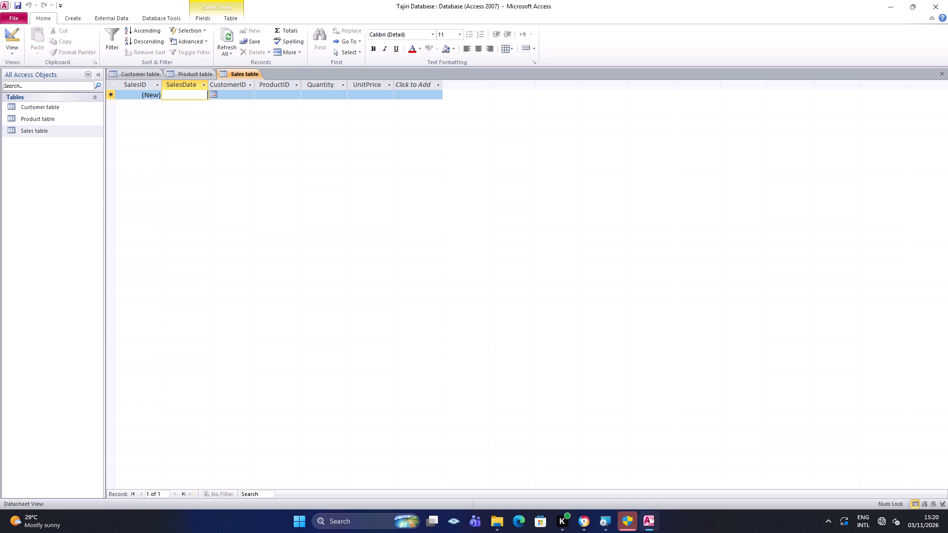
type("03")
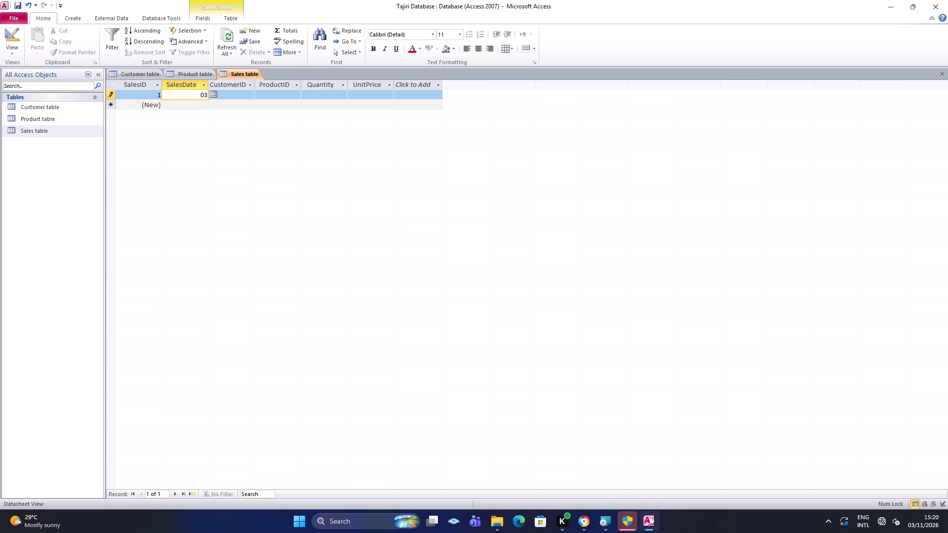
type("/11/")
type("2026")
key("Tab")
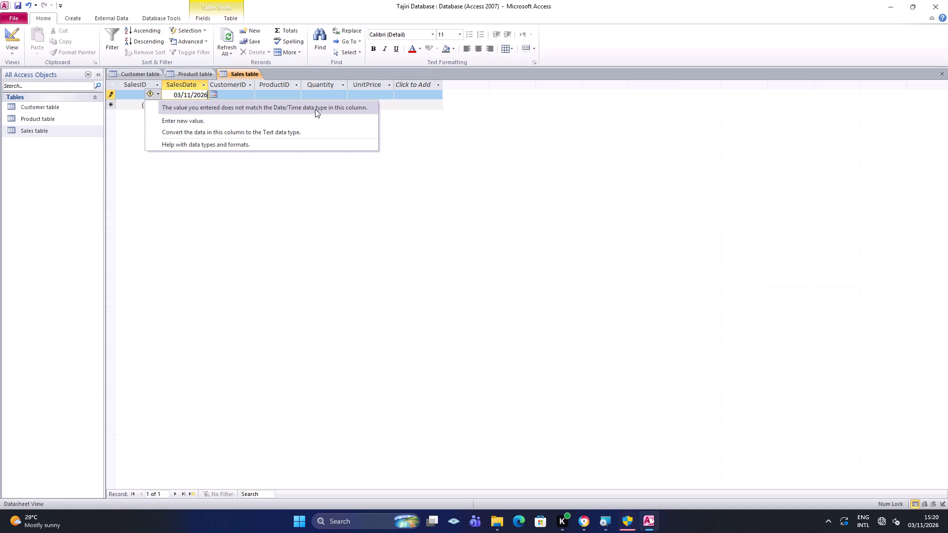
Pick 4 November 2026 as the first sales record's SalesDate and try to move on to its CustomerID.
left_click(213, 90)
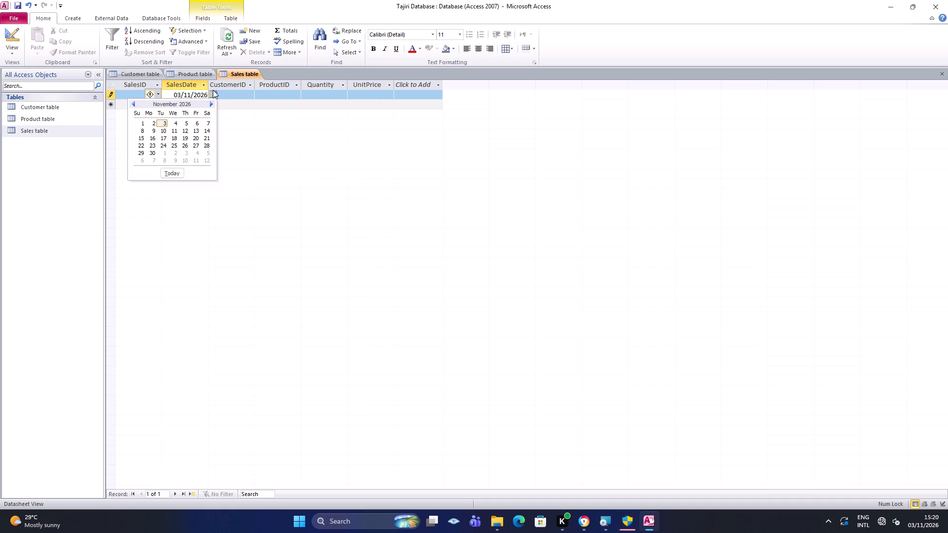
left_click(174, 124)
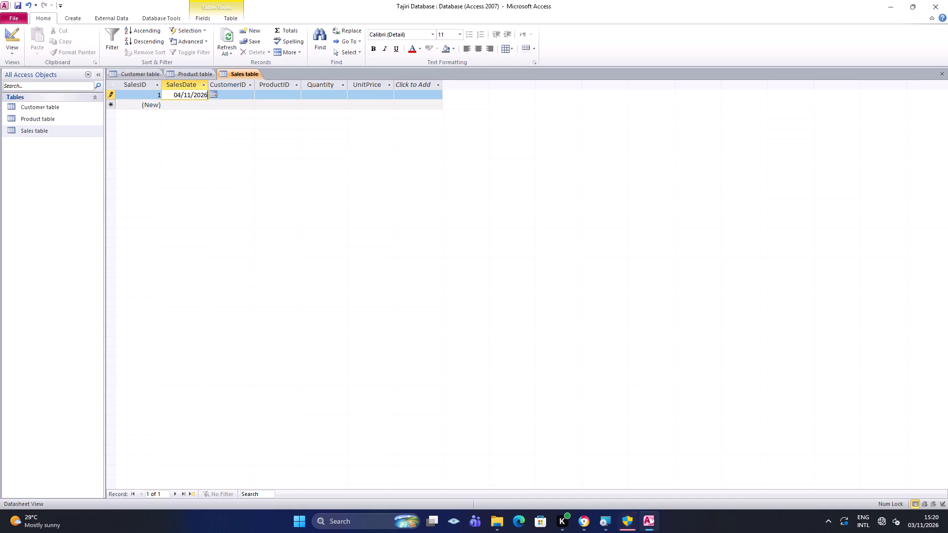
left_click(240, 96)
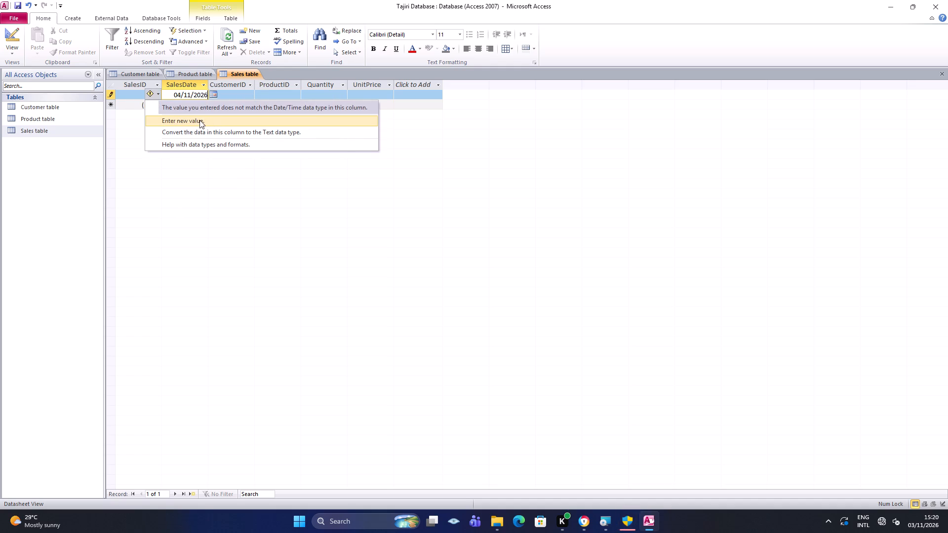
left_click(199, 120)
left_click(234, 95)
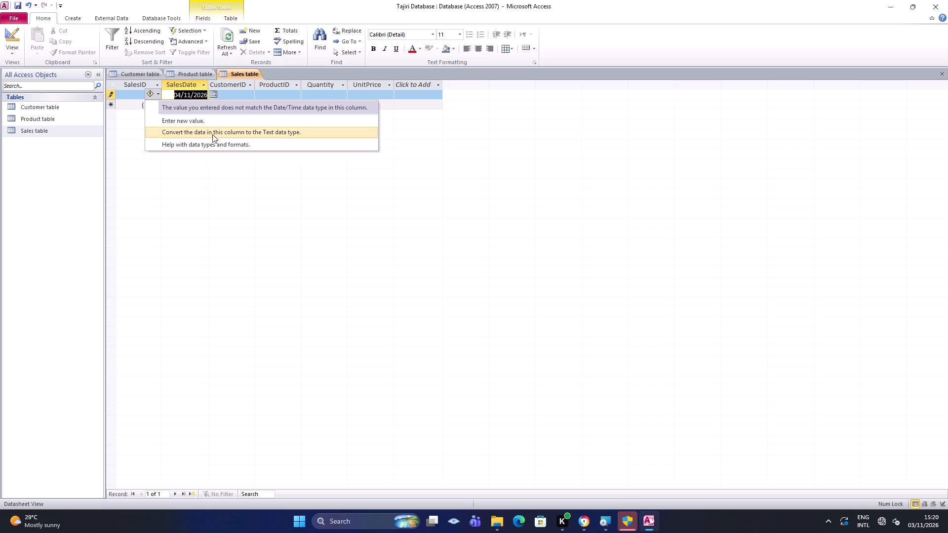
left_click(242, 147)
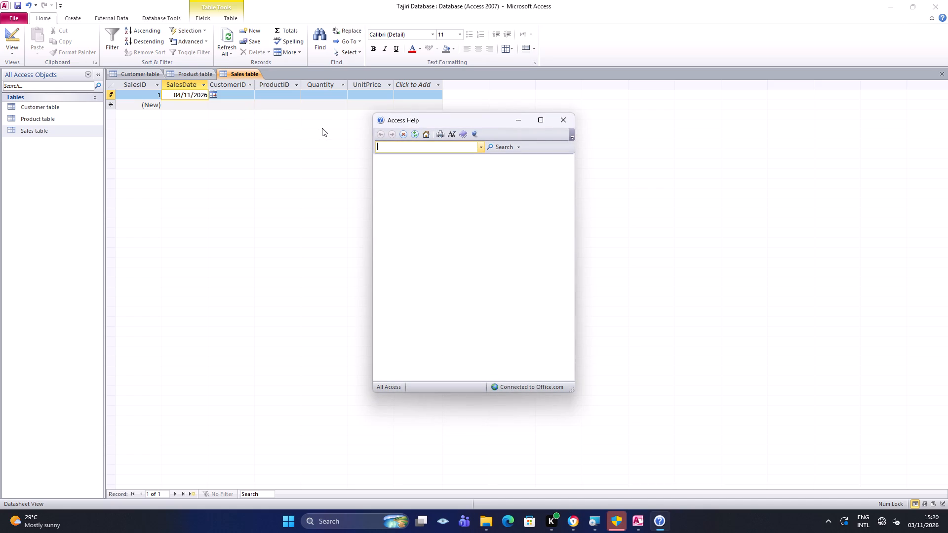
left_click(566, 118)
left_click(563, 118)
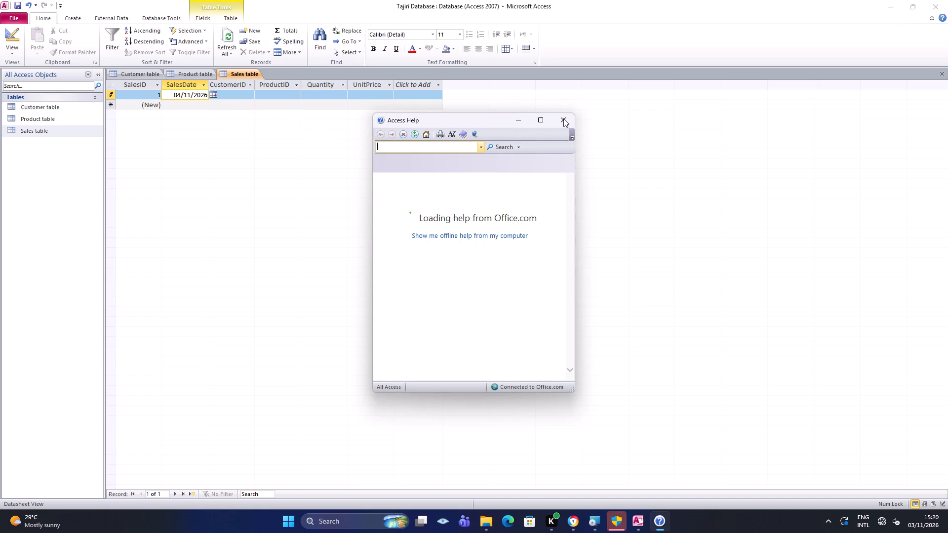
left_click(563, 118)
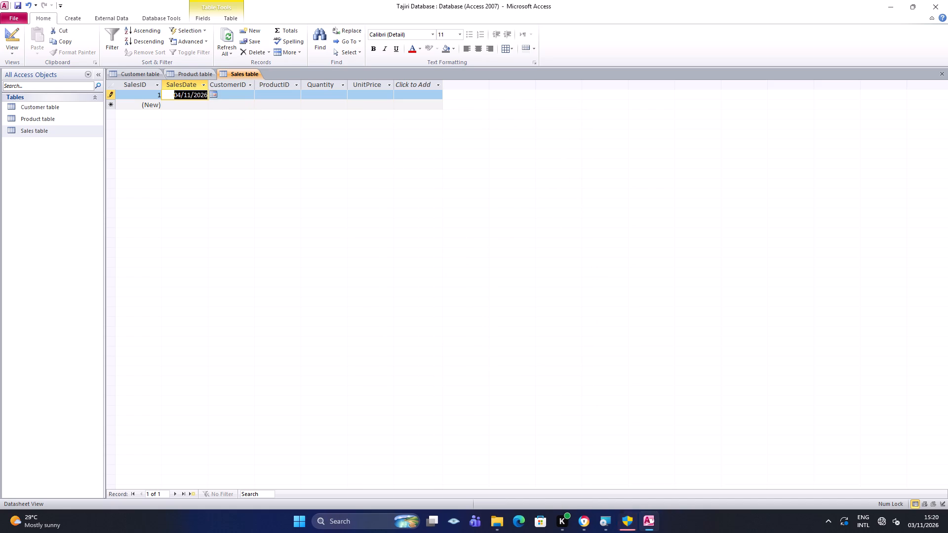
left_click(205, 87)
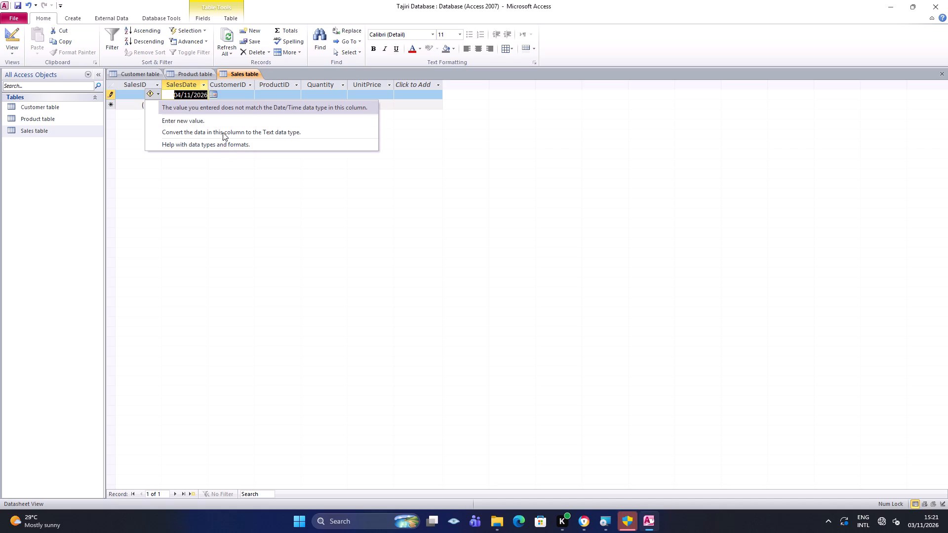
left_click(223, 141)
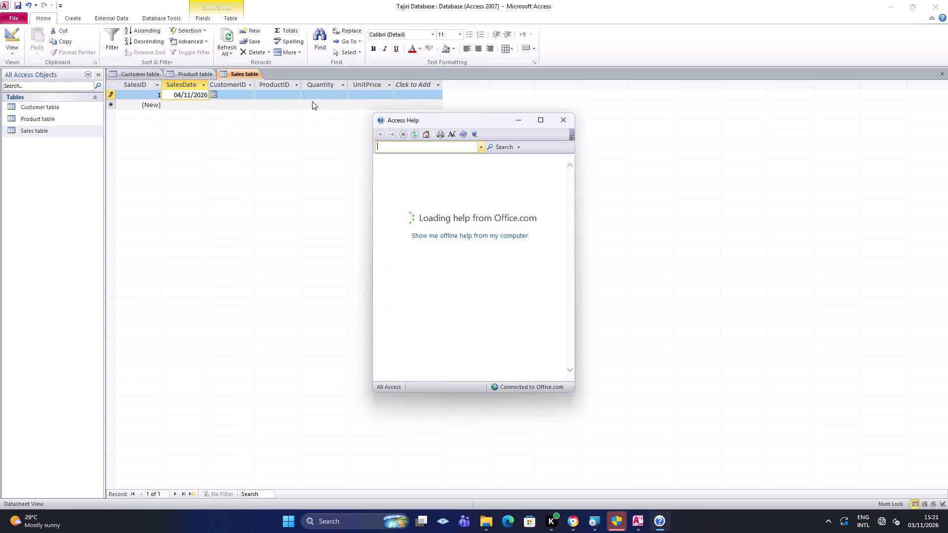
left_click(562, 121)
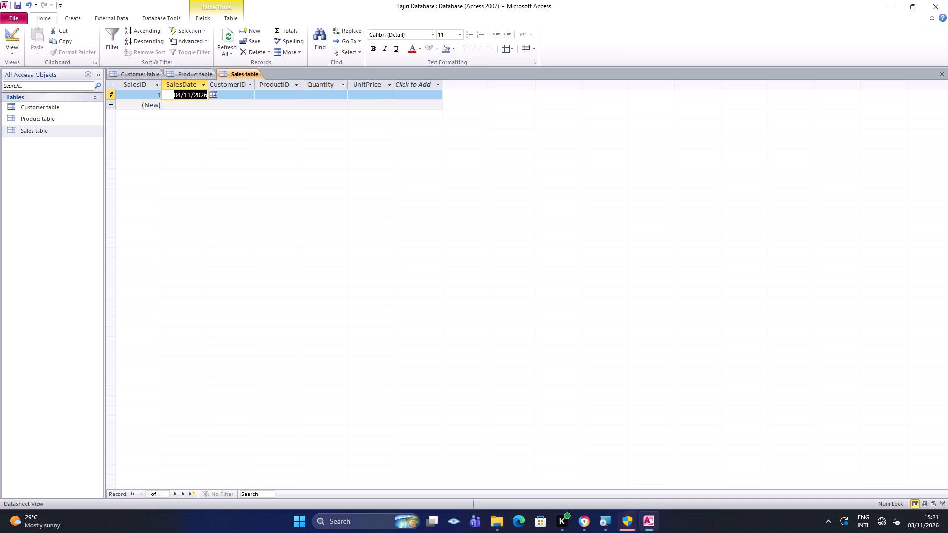
Convert the Sales table's SalesDate column to the Text data type.
left_click(238, 91)
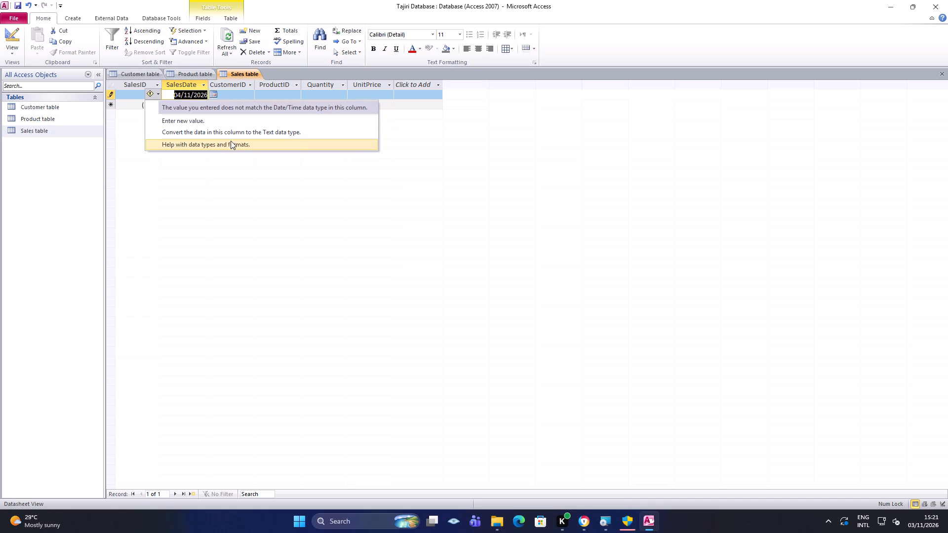
left_click(237, 134)
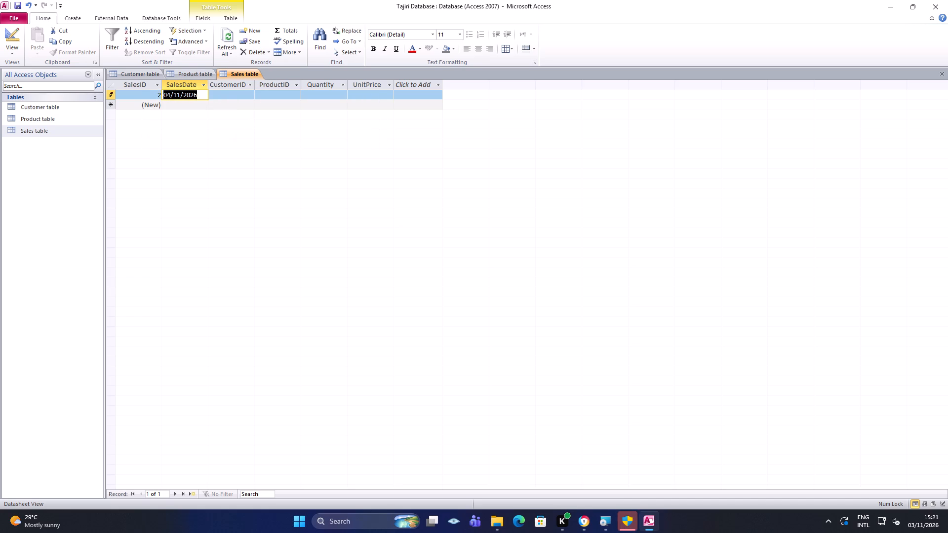
Complete the first sales record with CustomerID 1, ProductID 1 and Quantity 2.
left_click(237, 97)
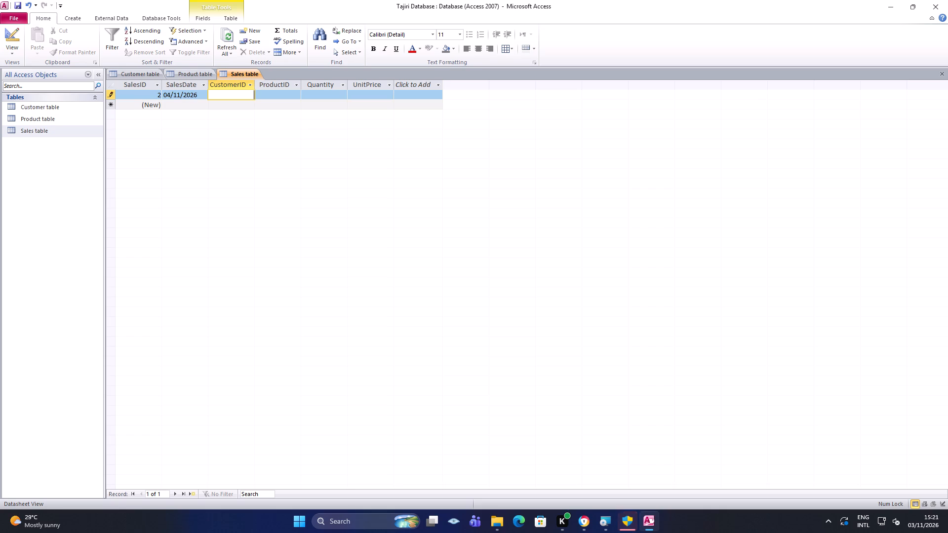
key("1")
left_click(265, 96)
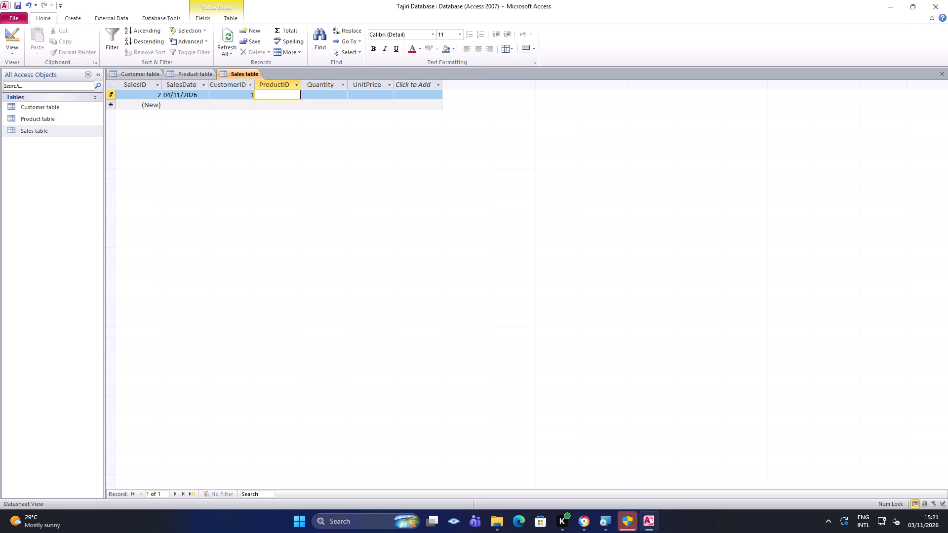
key("1")
key("Tab")
key("2")
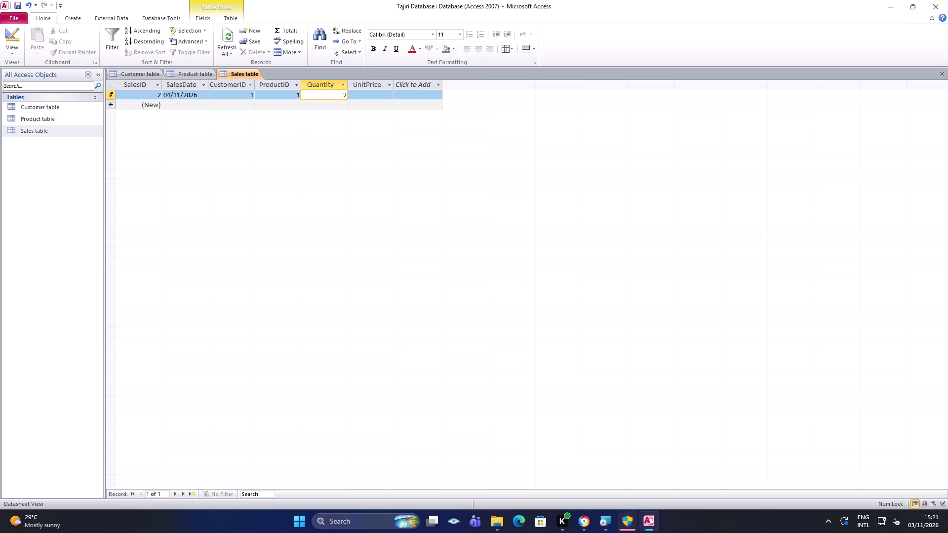
Start the second sales record with SalesDate 03/11/2026, CustomerID 2 and ProductID 3, and move on to its Quantity.
left_click(188, 100)
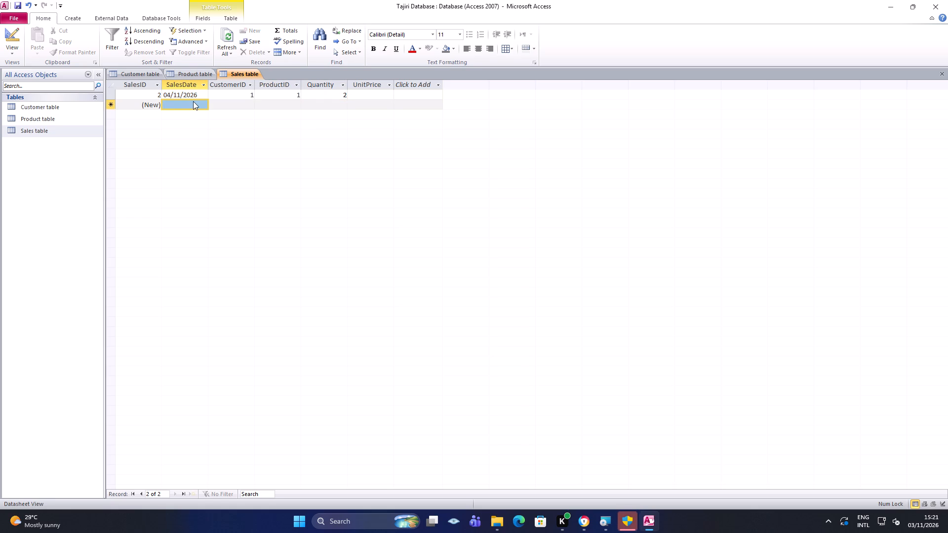
type("03/")
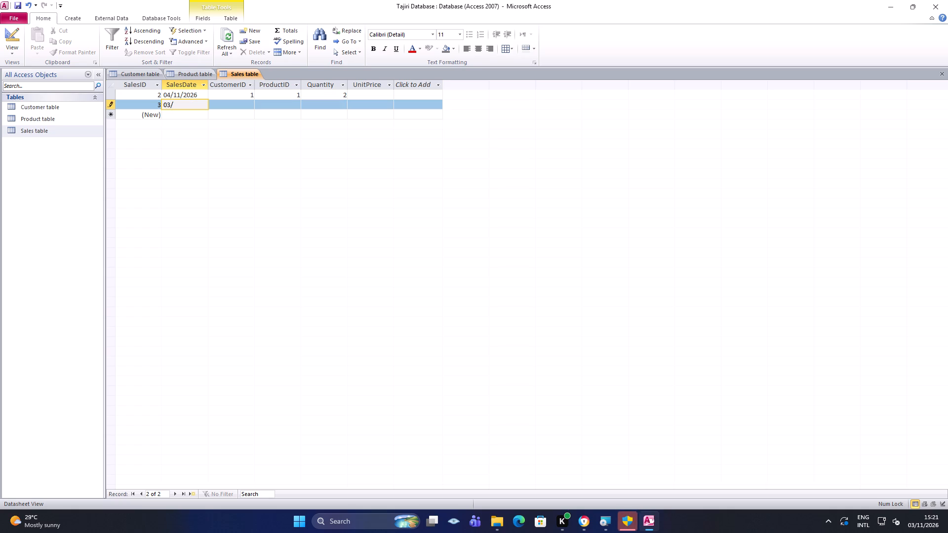
type("11/")
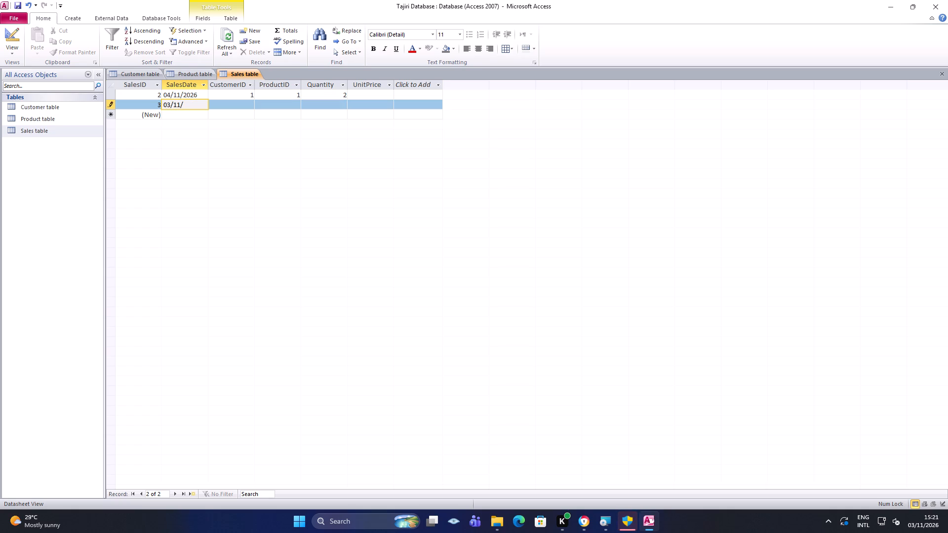
type("2026")
key("Tab")
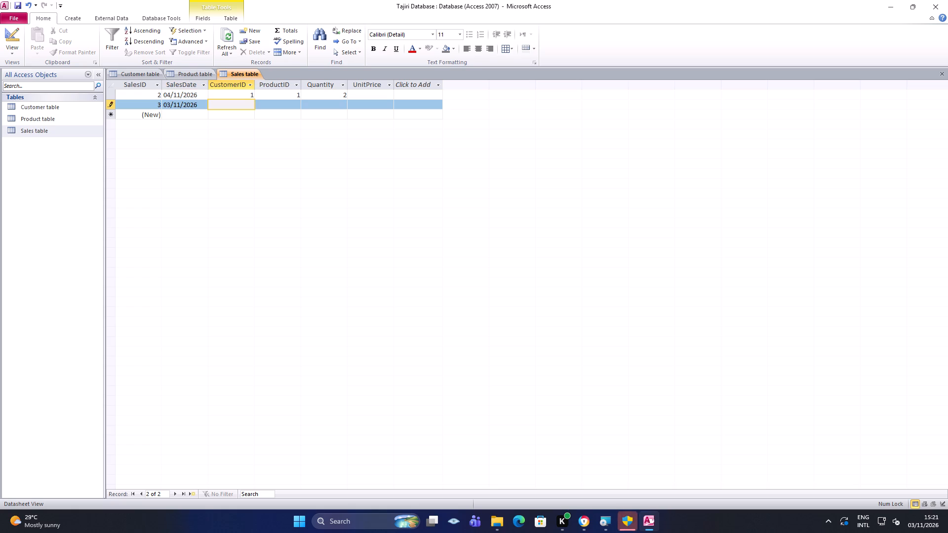
key("2")
key("Tab")
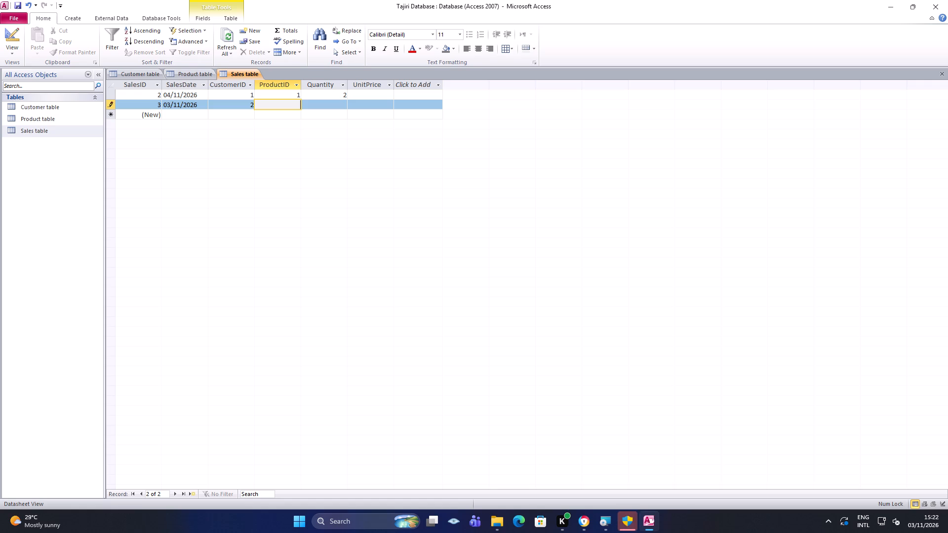
key("2")
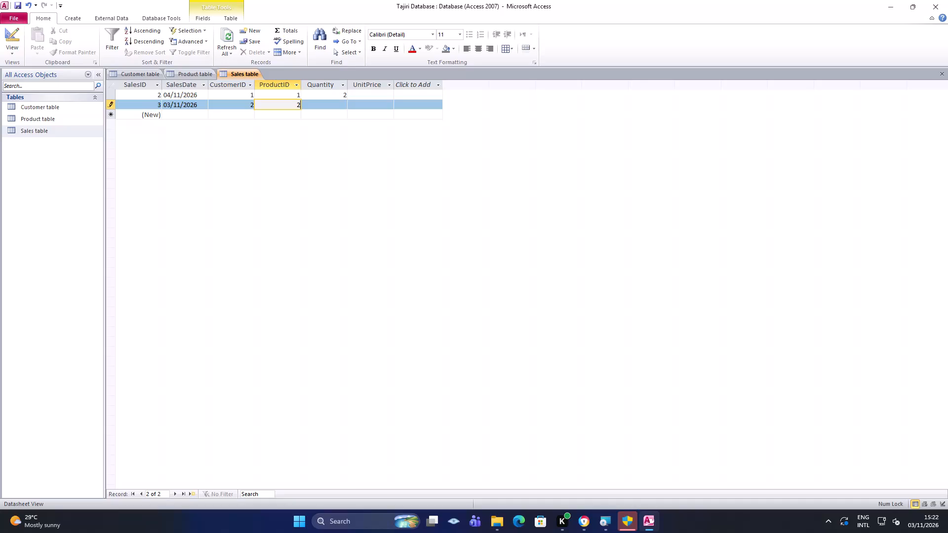
key("BackSpace")
key("3")
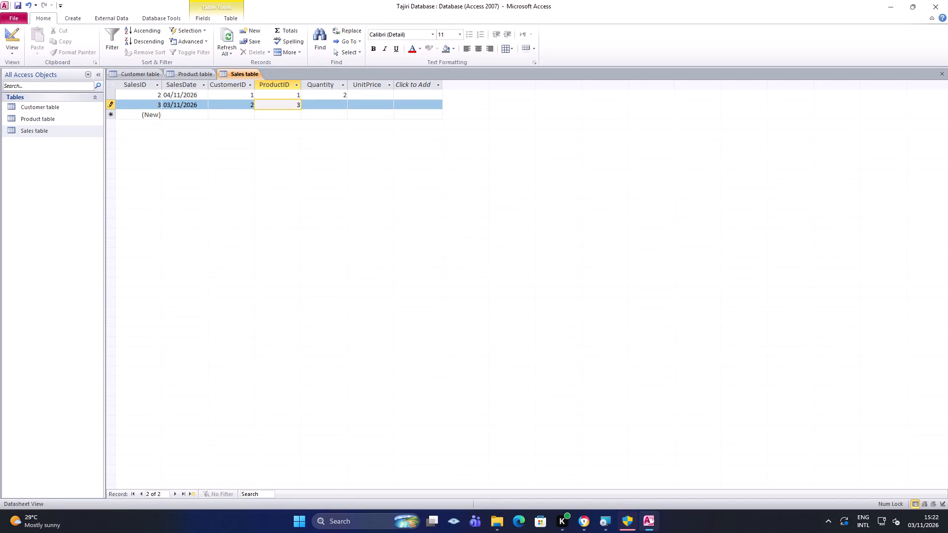
left_click(325, 108)
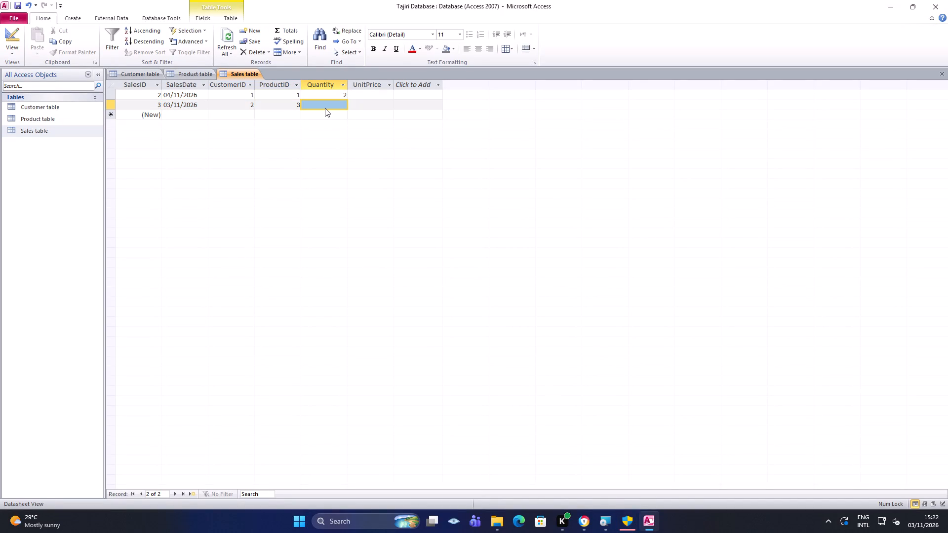
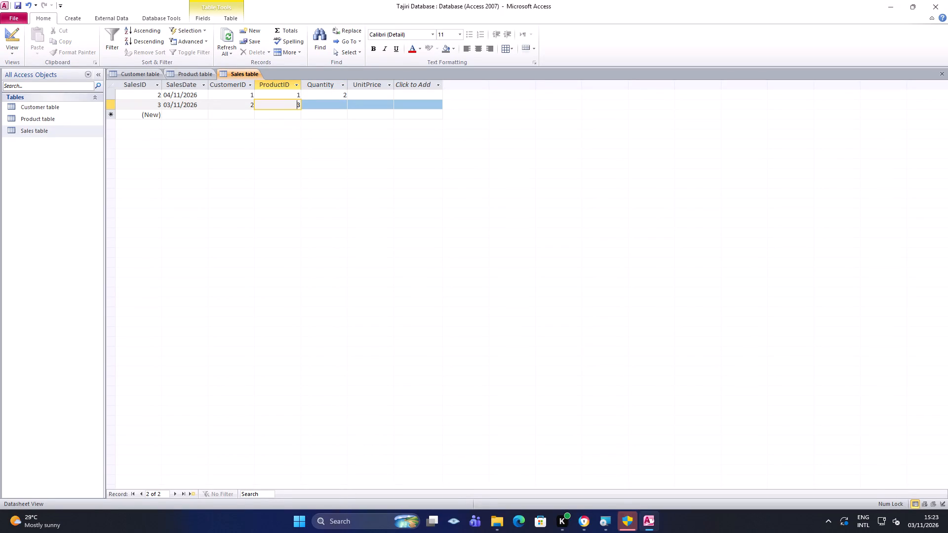
Change the second sales record's ProductID to 2 and enter 3 as its Quantity.
key("Delete")
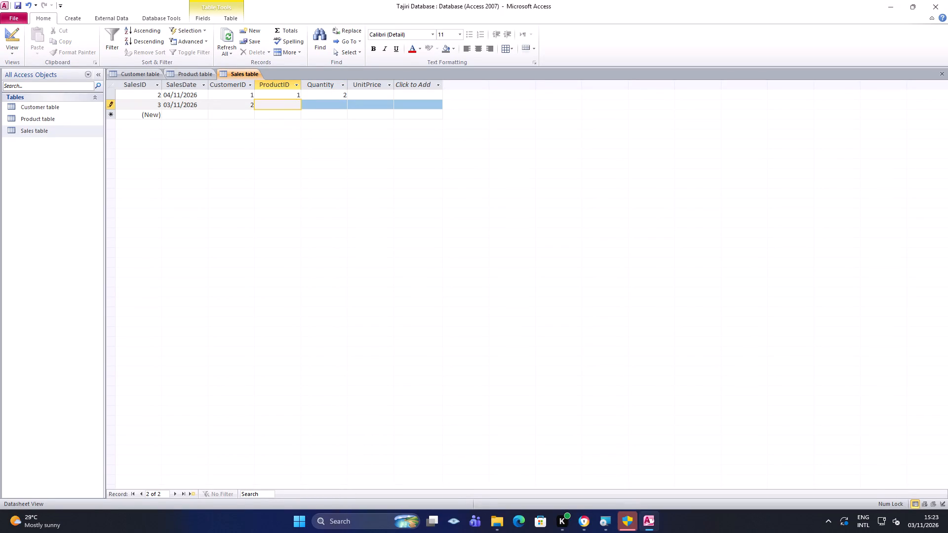
key("2")
left_click(323, 106)
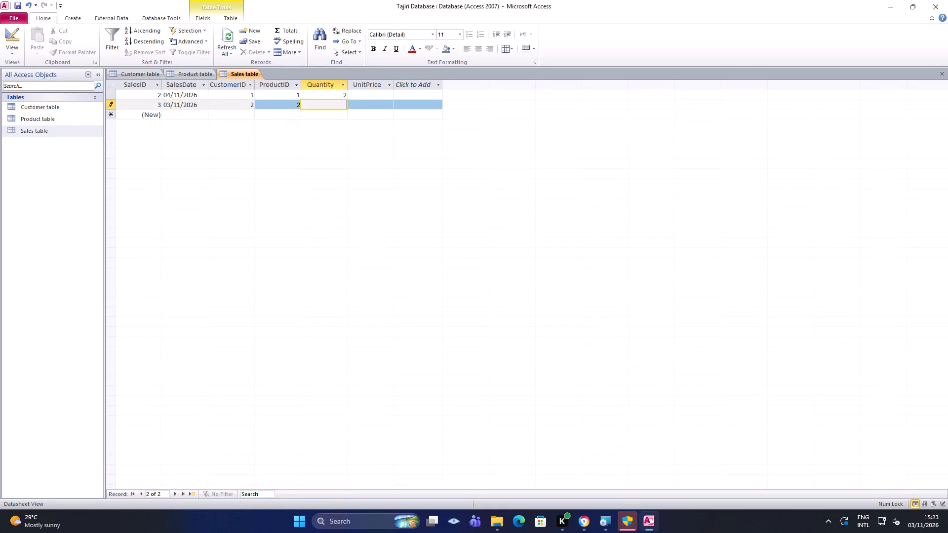
key("3")
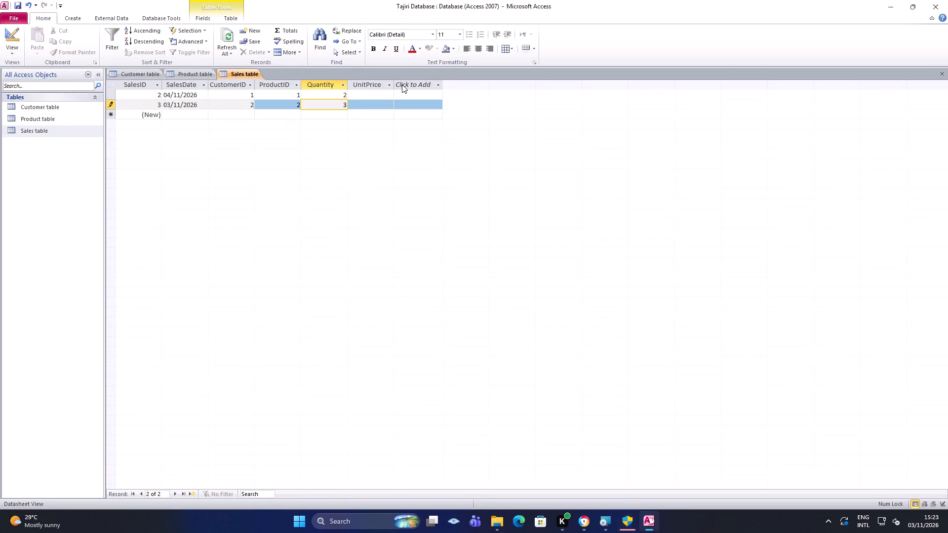
Enter UnitPrice 150 for the first sales record and 200 for the second.
left_click(391, 94)
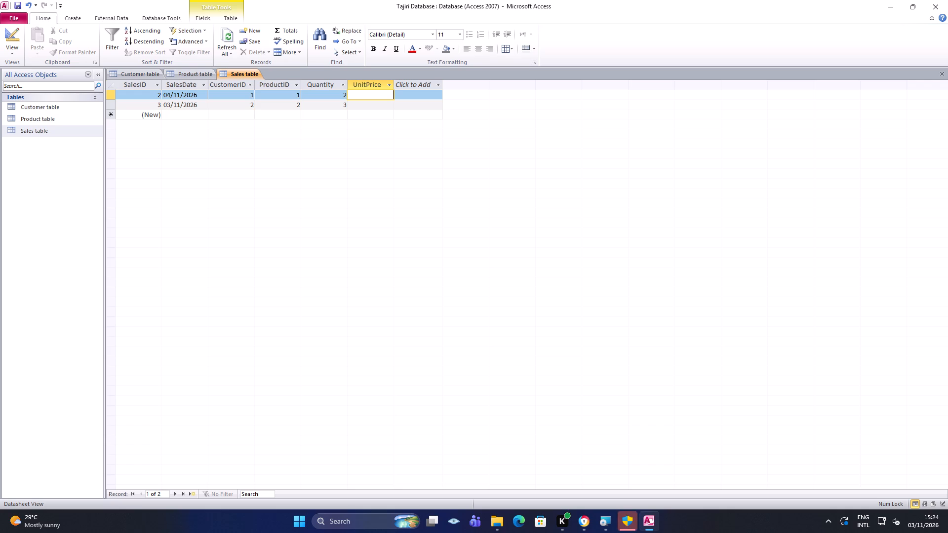
type("15")
key("0")
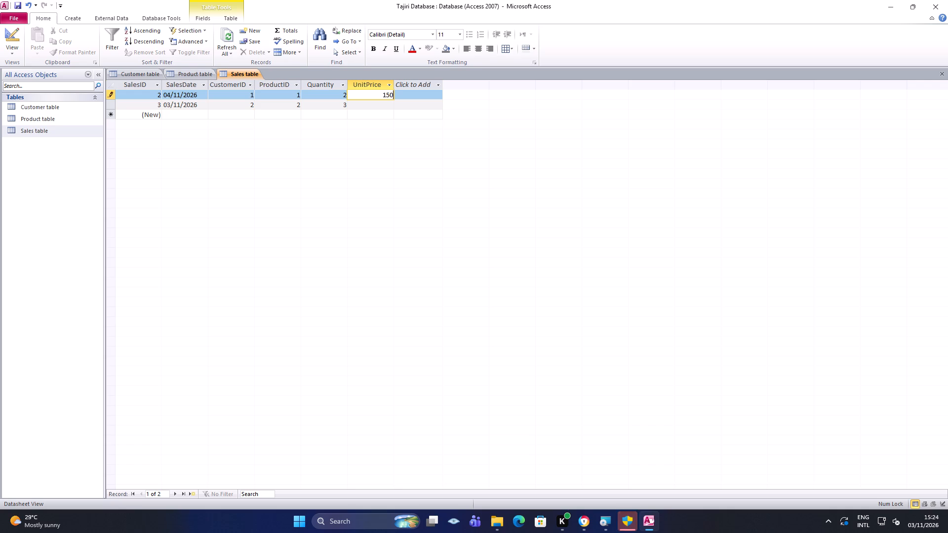
left_click(388, 102)
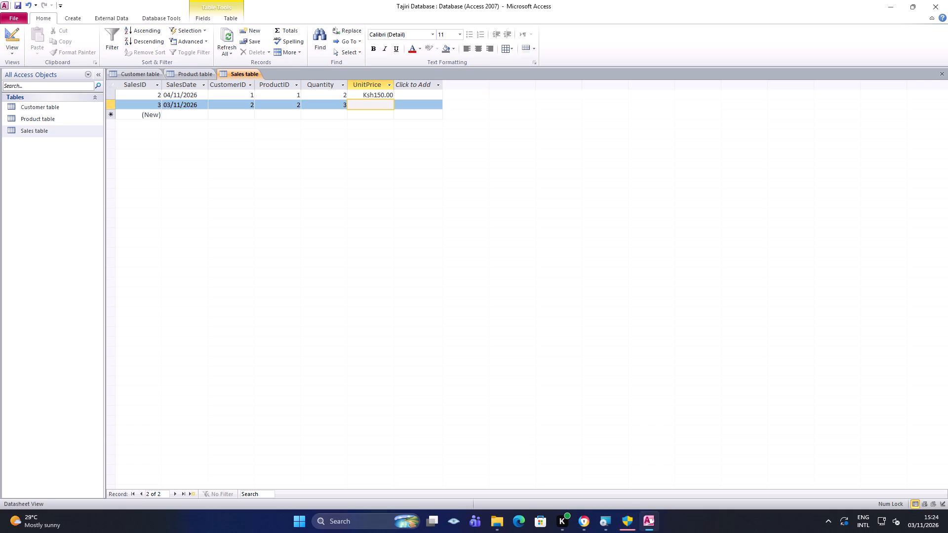
type("200")
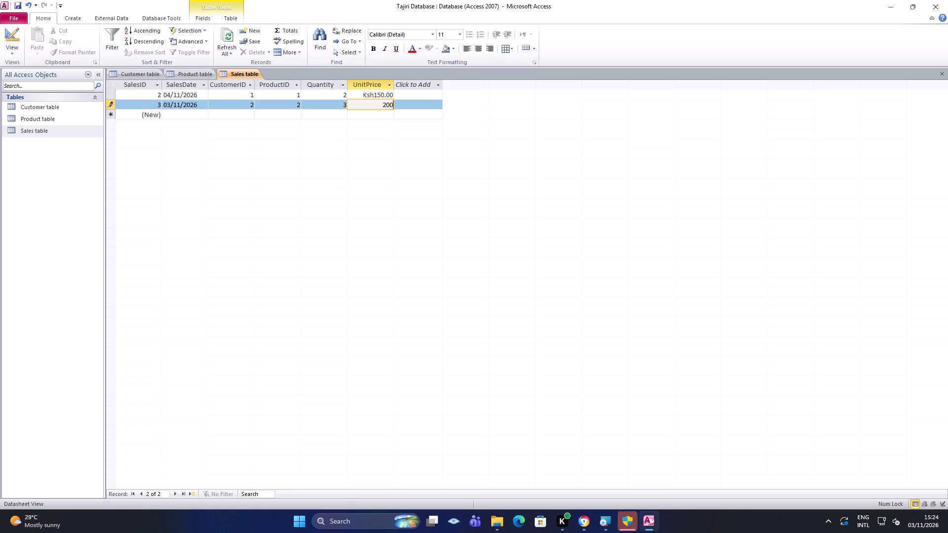
Add a third sales record with SalesDate 03/02/2026, CustomerID 3, ProductID 3, Quantity 1 and UnitPrice 300.
left_click(190, 116)
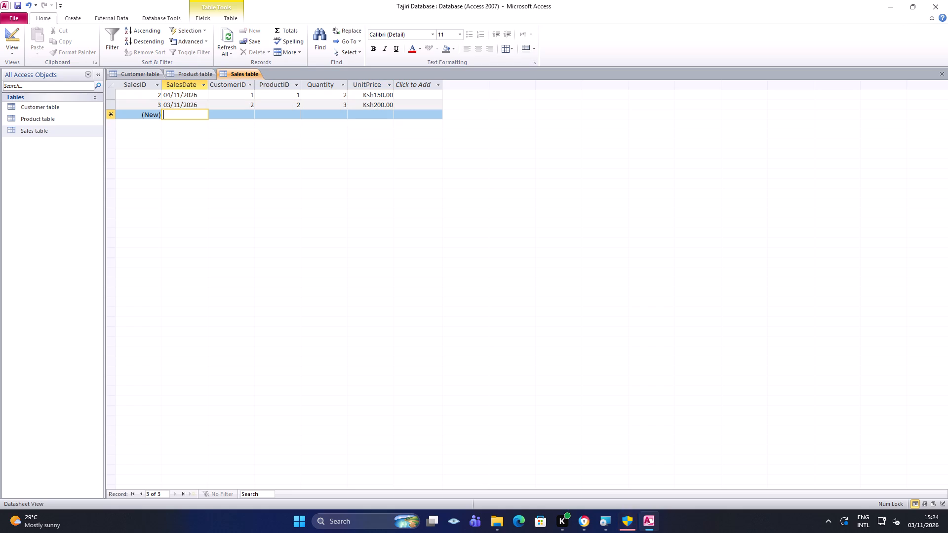
type("03/")
key("0")
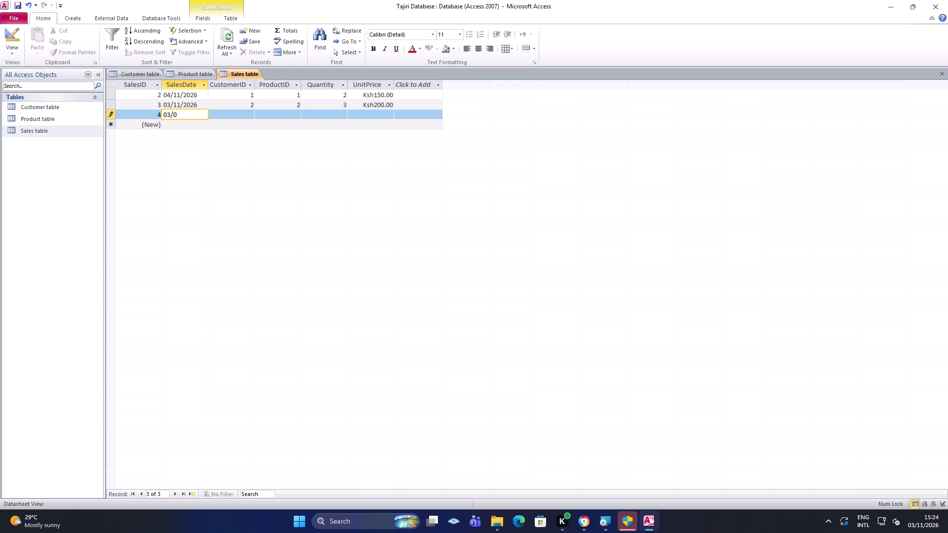
key("2")
type("/202")
key("6")
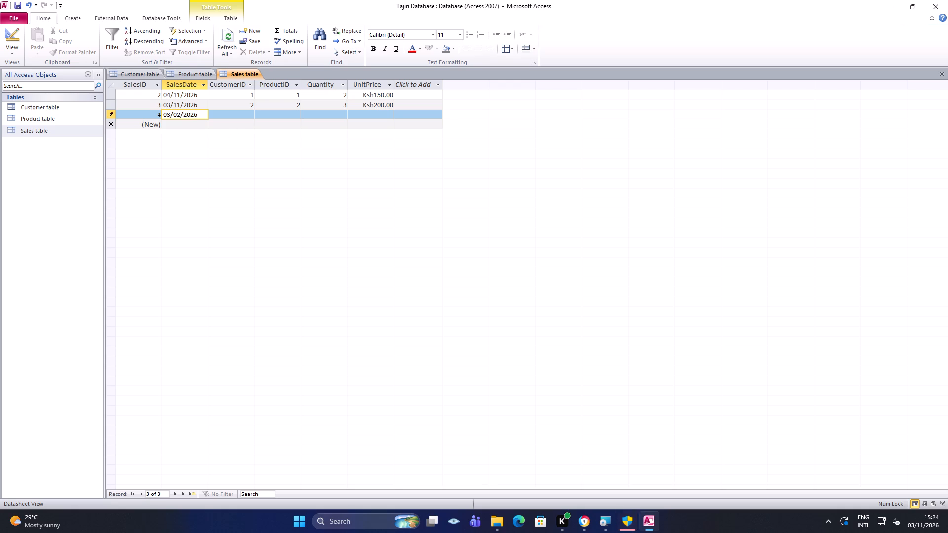
left_click(237, 116)
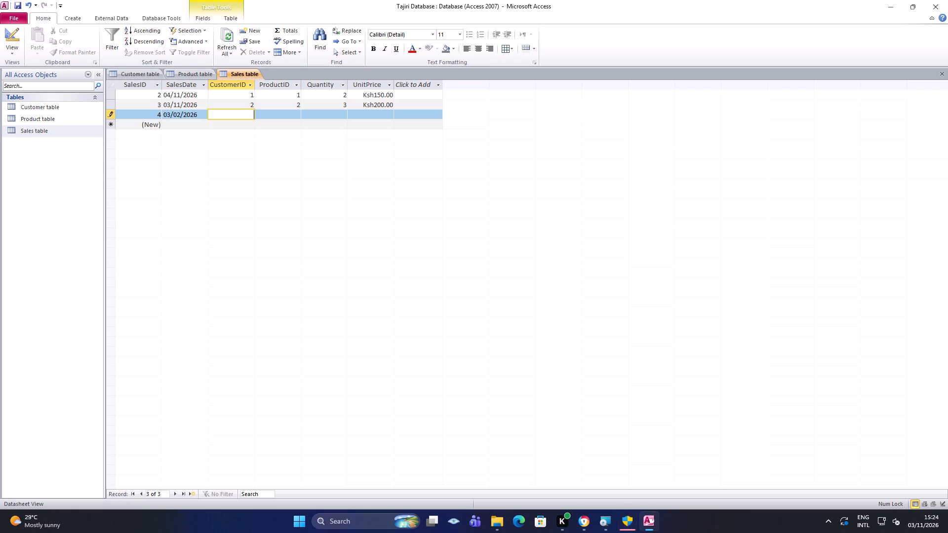
key("3")
left_click(271, 114)
key("3")
left_click(325, 115)
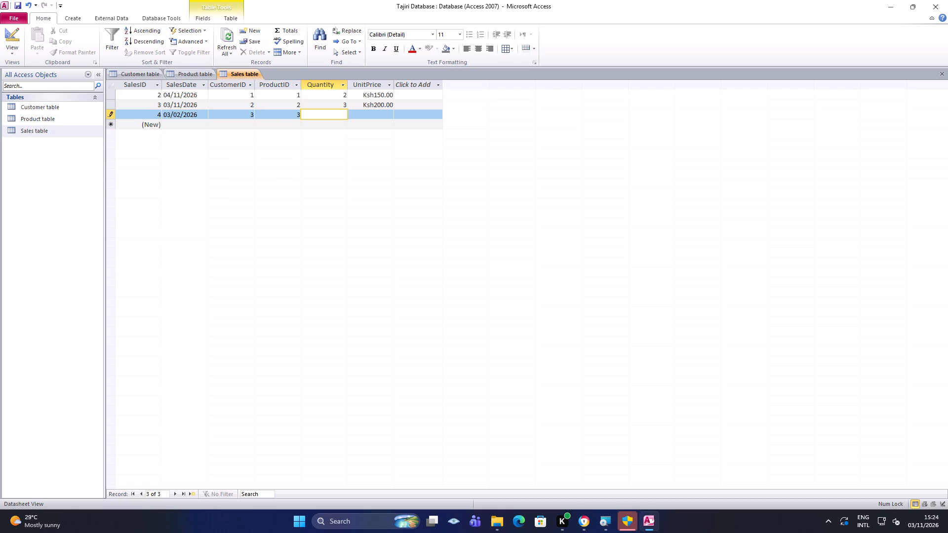
key("1")
left_click(380, 112)
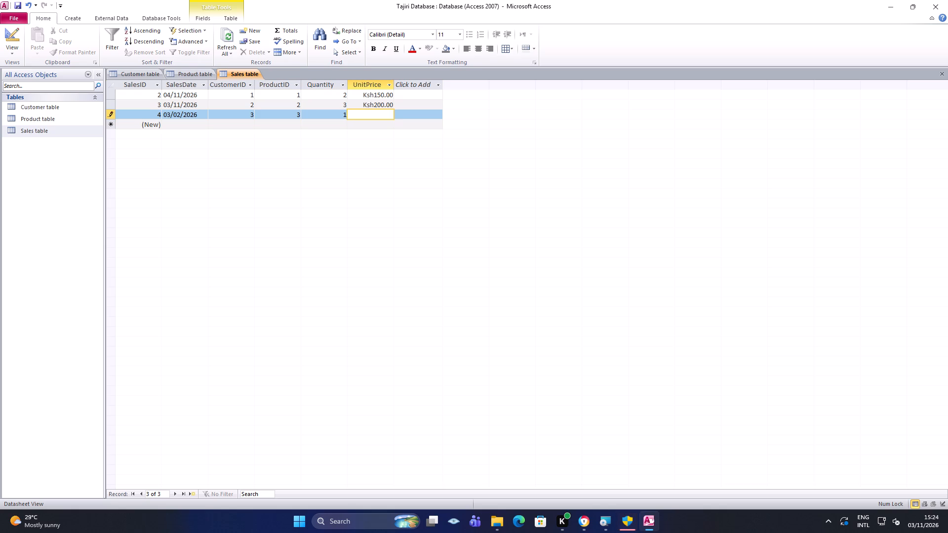
type("300")
Save the Sales table and close all open tables.
right_click(244, 71)
left_click(266, 79)
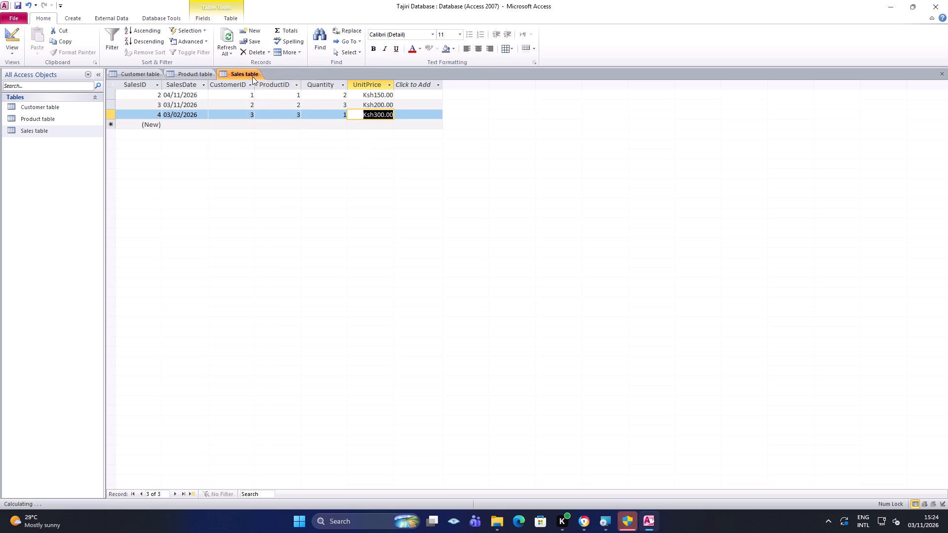
right_click(252, 76)
left_click(279, 110)
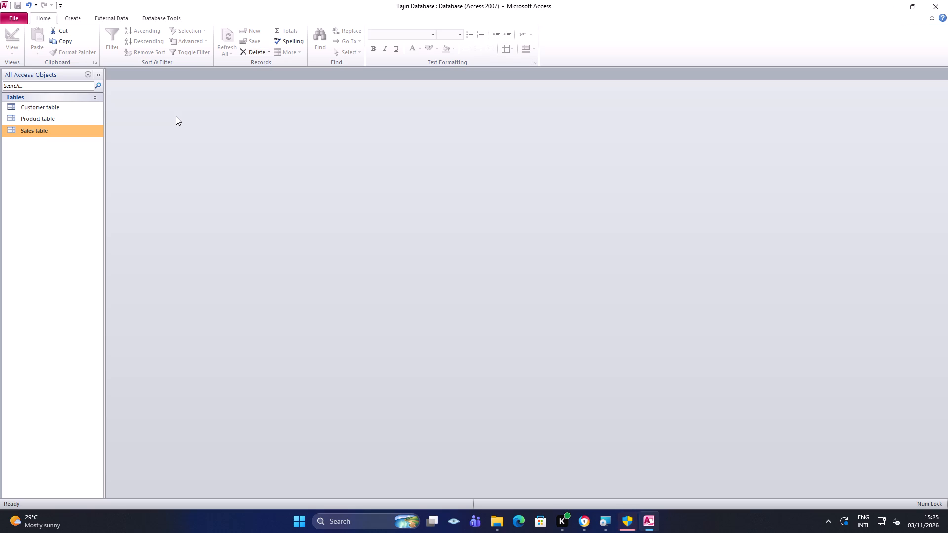
Open the Customer table, check its field names and data types in Design View, and return to Datasheet View.
double_click(71, 113)
right_click(135, 75)
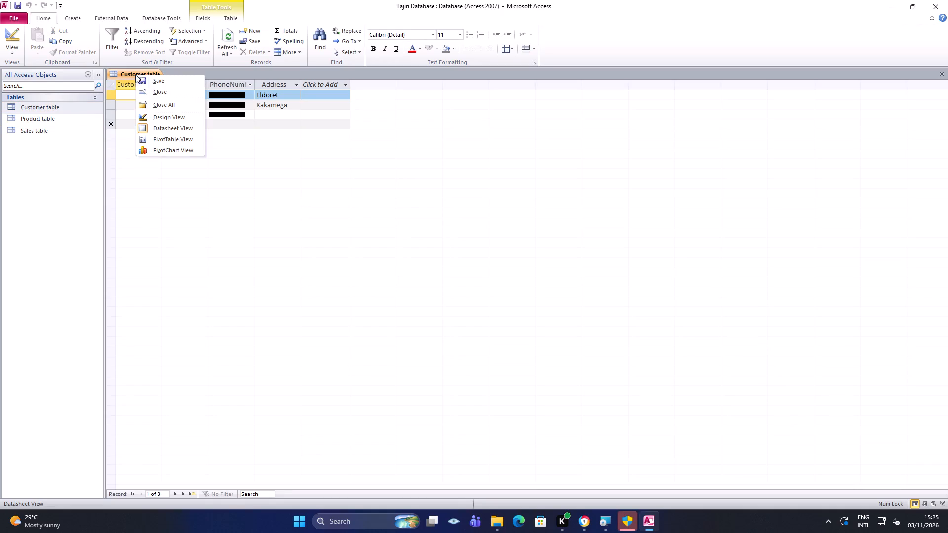
left_click(179, 115)
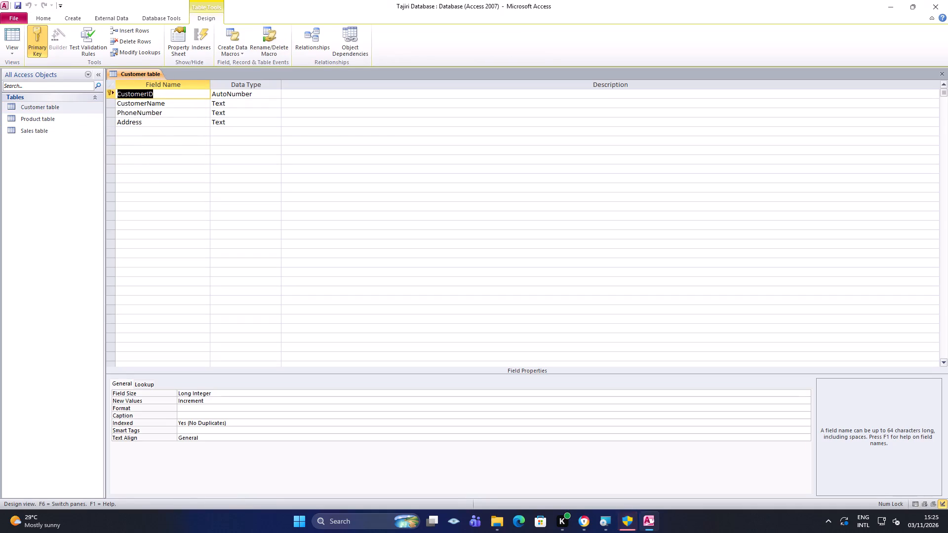
right_click(153, 75)
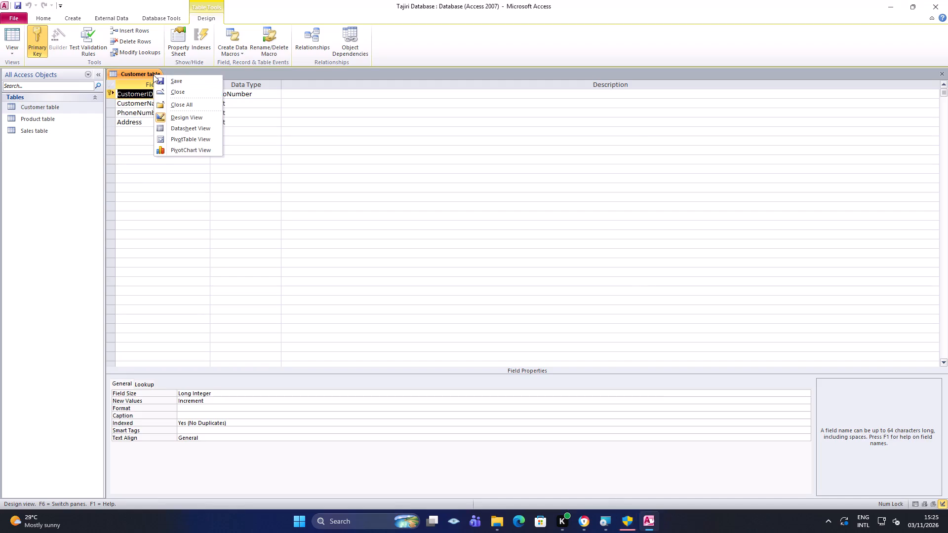
left_click(199, 130)
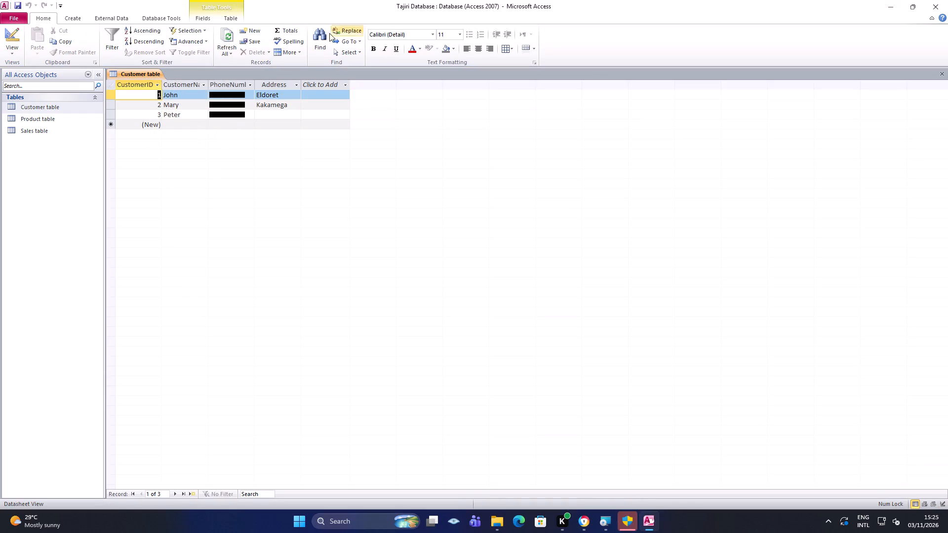
Enter Nairobi as the third customer's Address and save the Customer table.
left_click(280, 116)
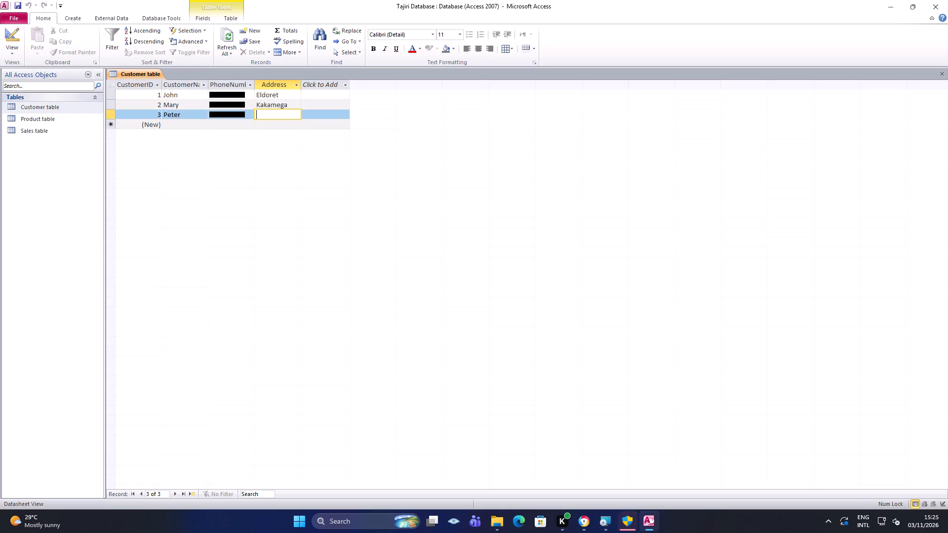
type("airobi")
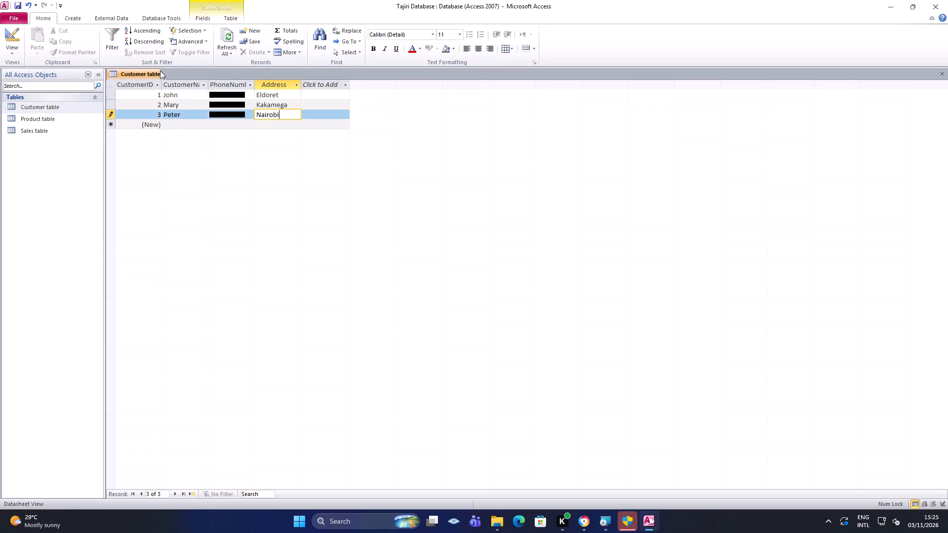
right_click(136, 75)
left_click(154, 82)
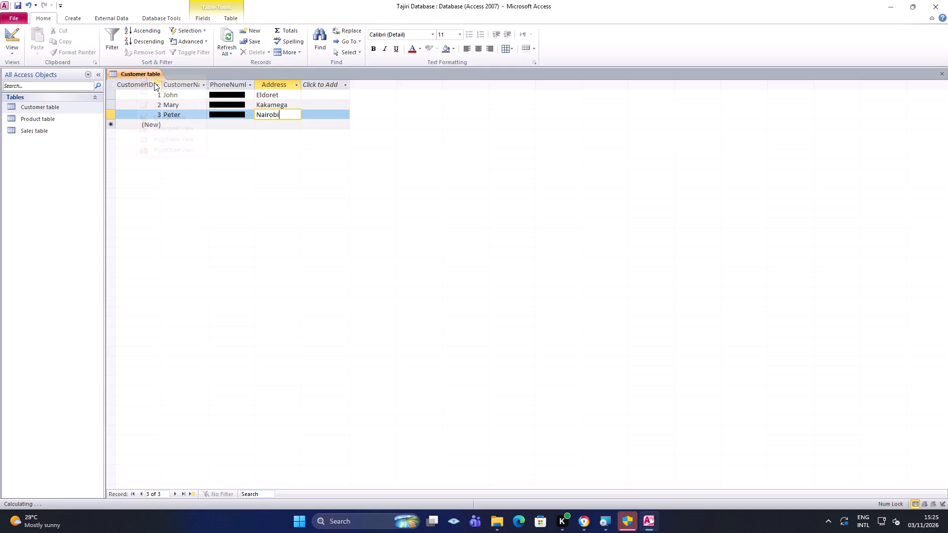
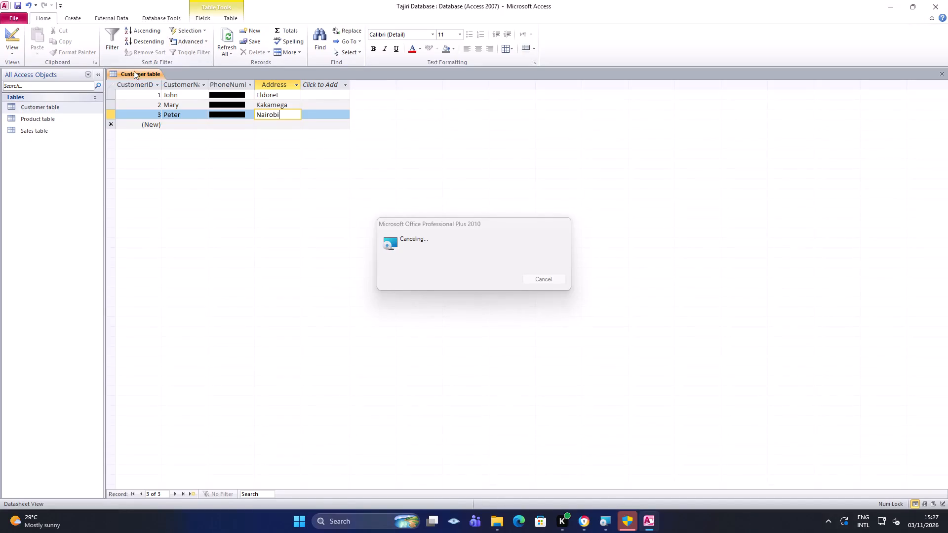
Save the Customer table and close it.
right_click(129, 74)
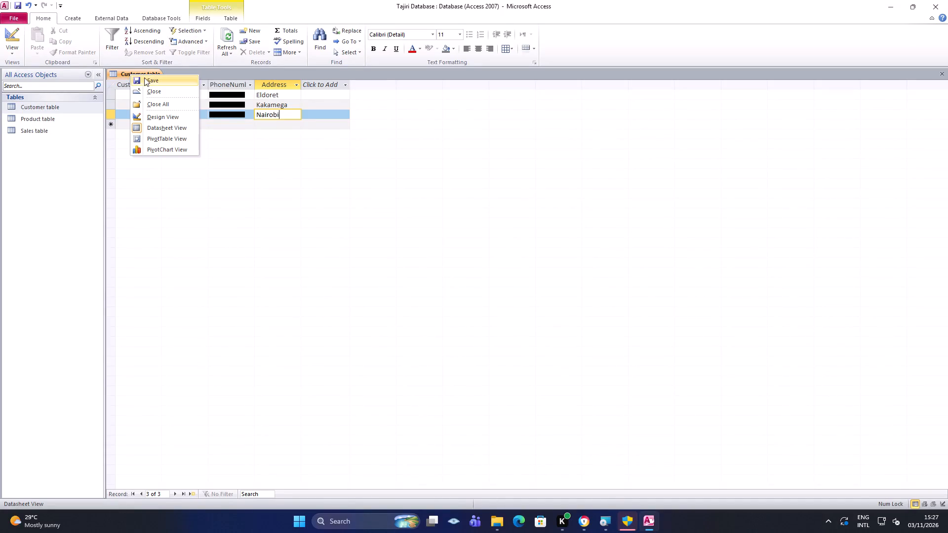
left_click(144, 77)
right_click(150, 74)
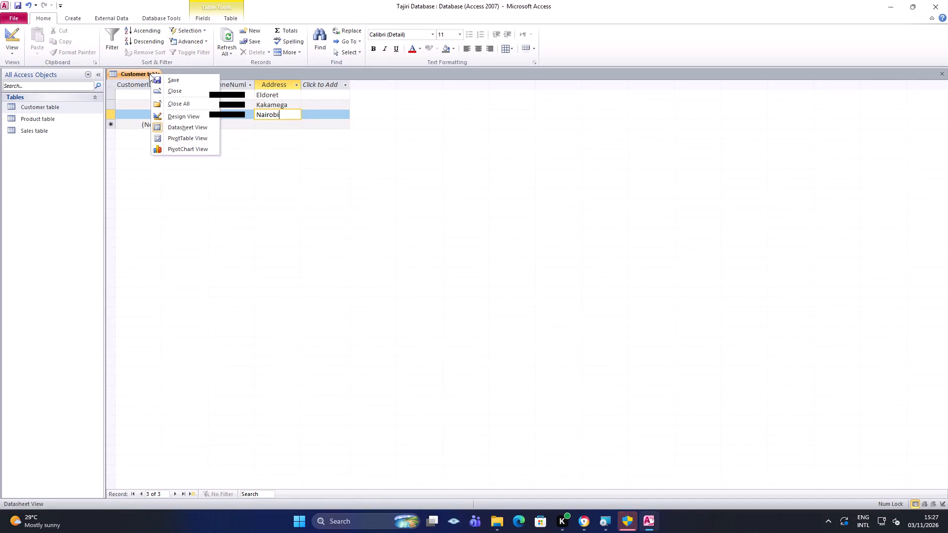
left_click(190, 93)
Open the Relationships window and add the Customer, Product and Sales tables to the layout.
left_click(151, 18)
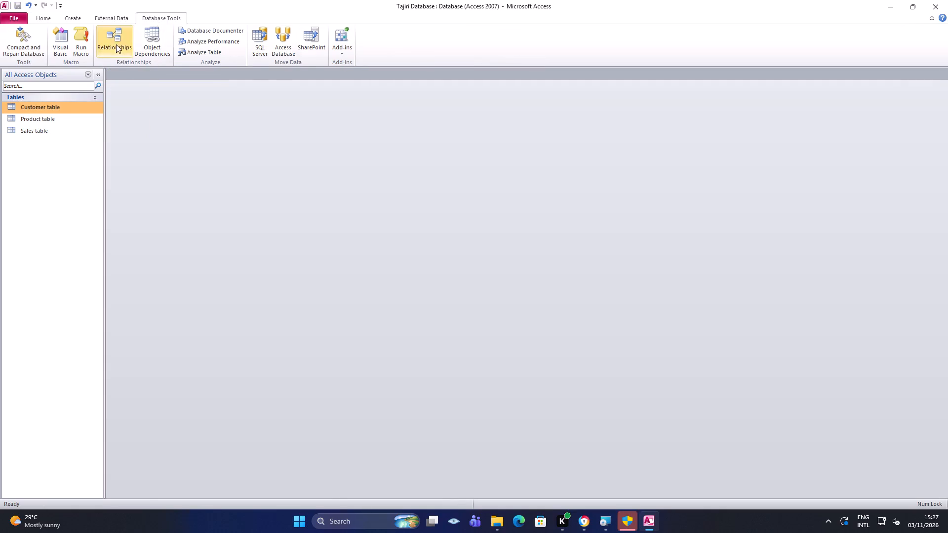
left_click(116, 44)
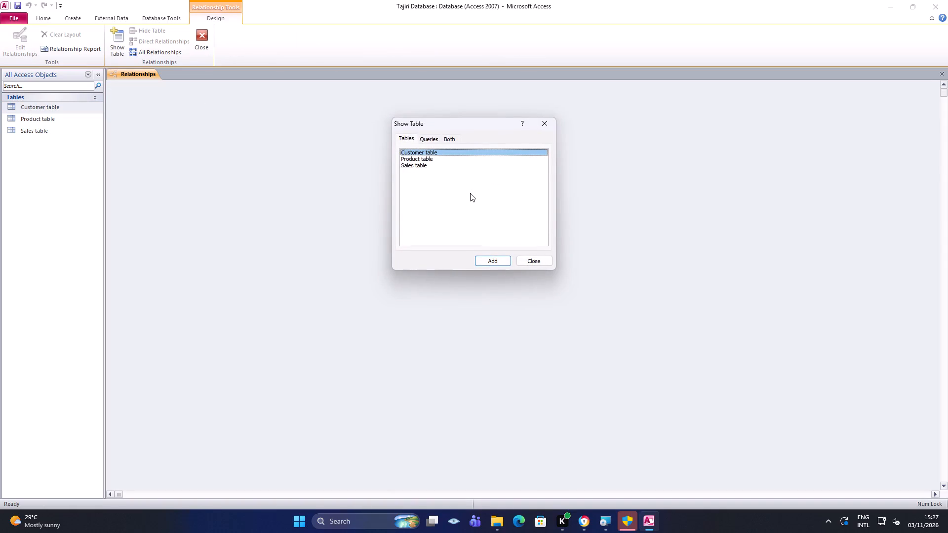
left_click(442, 157, "ctrl")
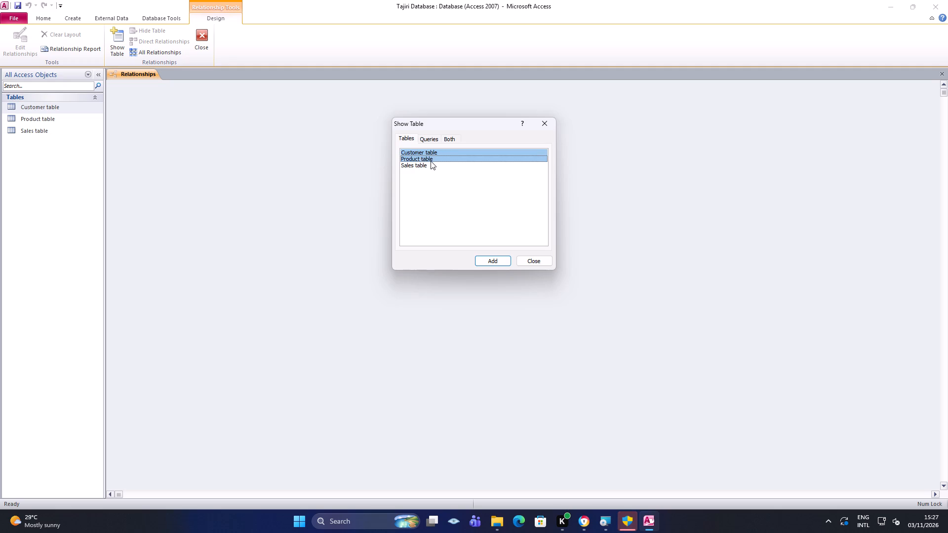
left_click(431, 161, "ctrl")
left_click(431, 167, "ctrl")
left_click(436, 160, "ctrl")
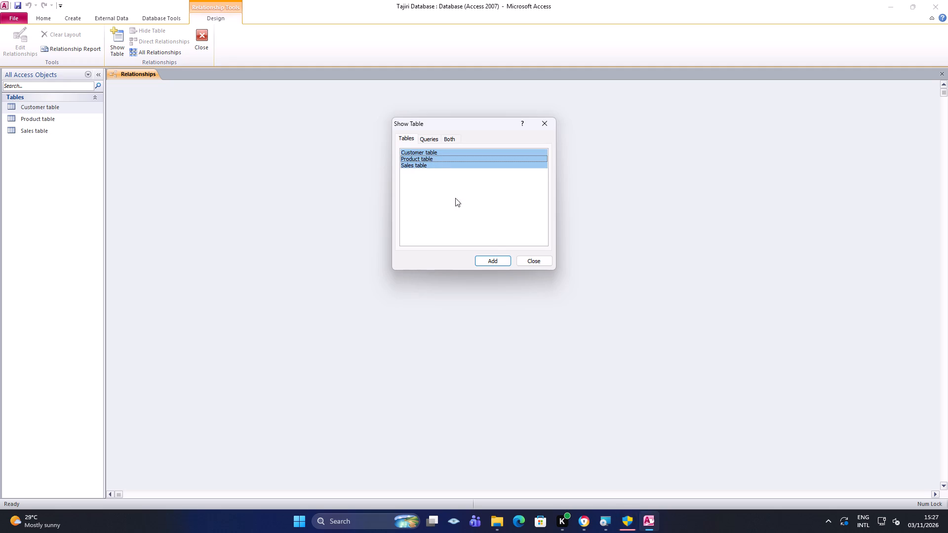
left_click(496, 258)
left_click(551, 122)
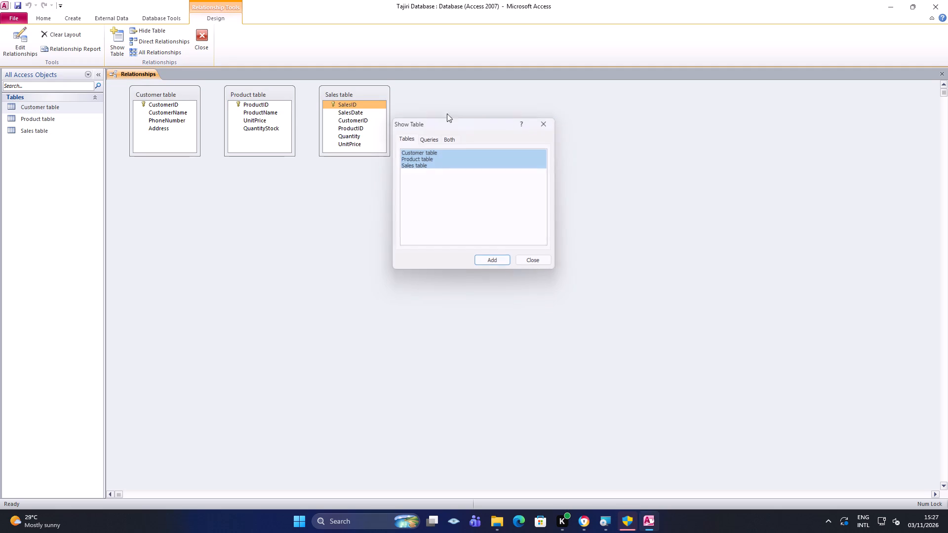
Spread out the relationship layout, moving the Sales table away from the Product table and the Customer table below and between them.
left_click_drag(374, 92, 582, 96)
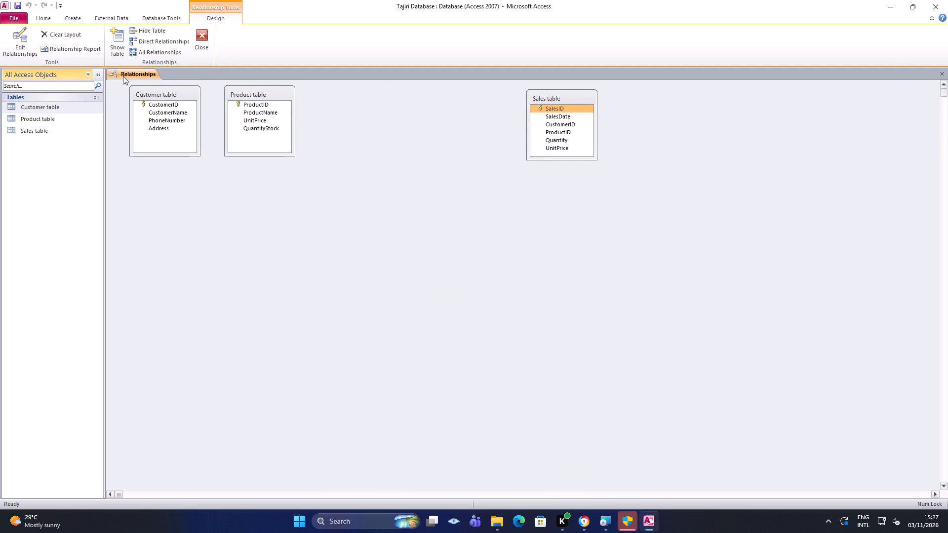
left_click_drag(166, 94, 421, 243)
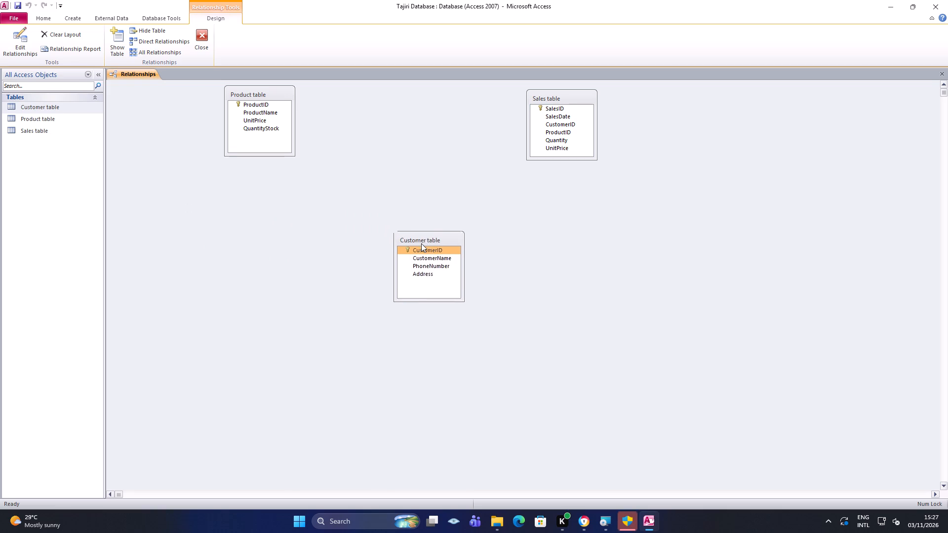
left_click_drag(421, 243, 409, 253)
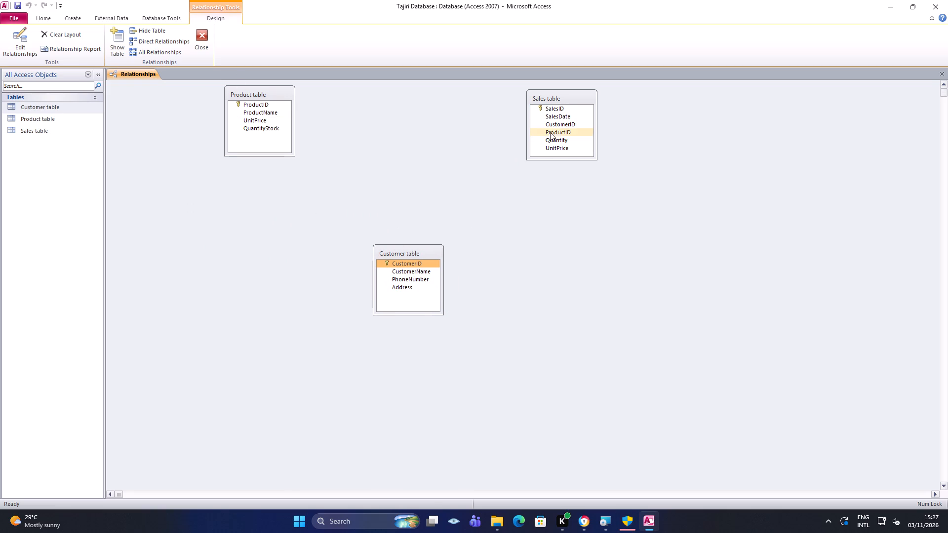
Create a relationship between ProductID in the Sales table and ProductID in the Product table.
left_click_drag(557, 133, 497, 133)
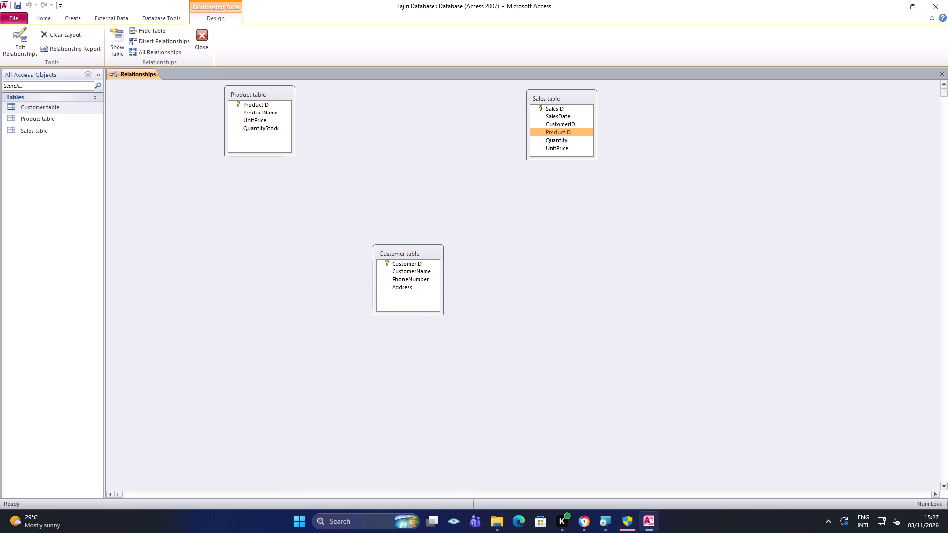
left_click_drag(497, 133, 267, 101)
left_click(540, 151)
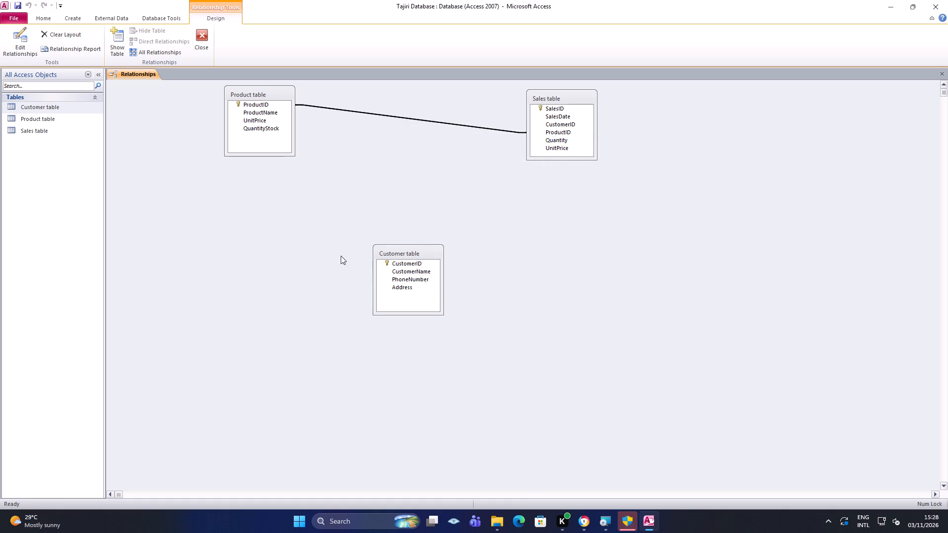
Create a relationship between CustomerID in the Sales table and CustomerID in the Customer table.
left_click_drag(551, 123, 419, 264)
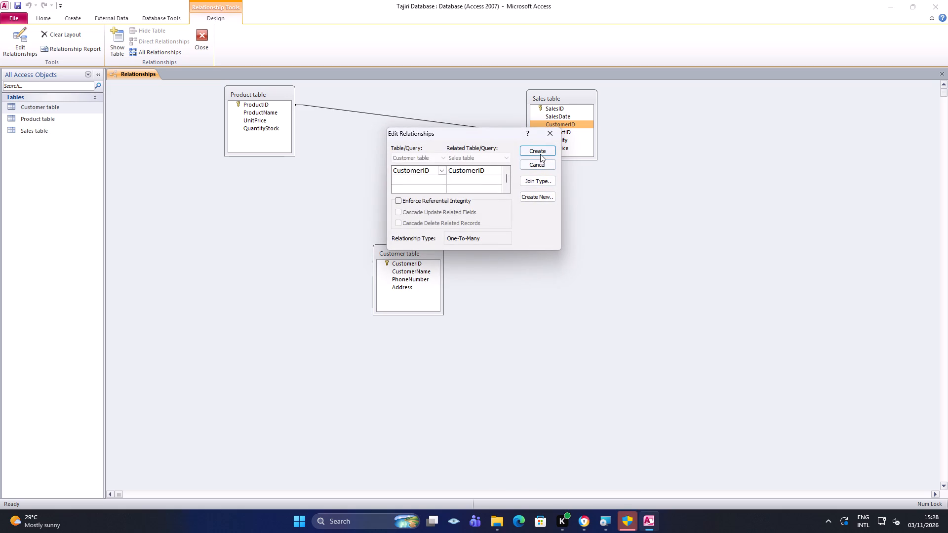
left_click(540, 154)
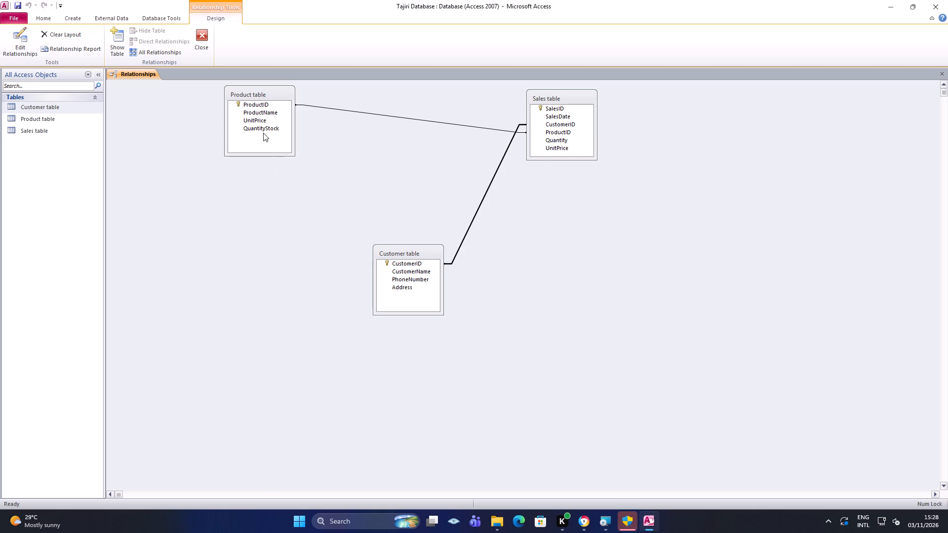
Save the relationships layout.
right_click(126, 76)
left_click(140, 80)
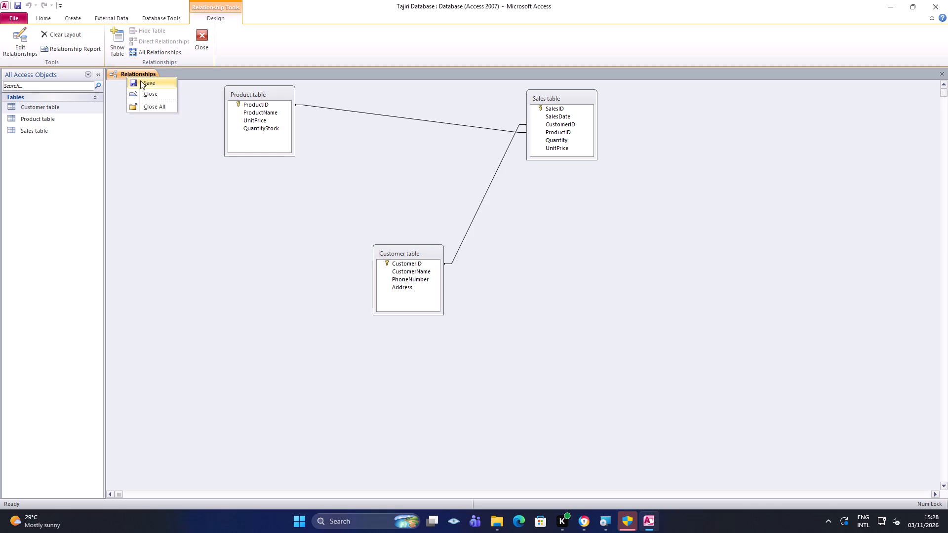